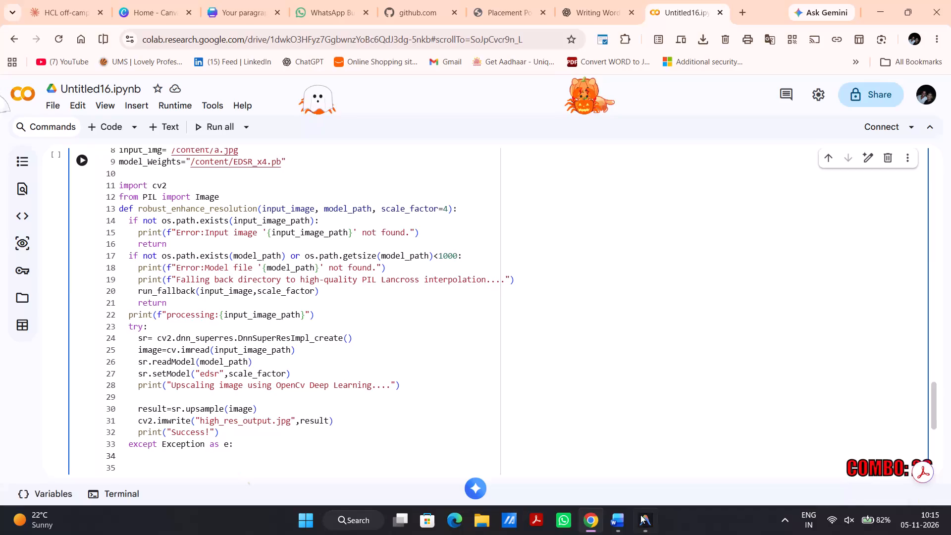
Switch to the capstone paper in Word and remove the blank space above the paragraph starting "where U_g is the set of users".
{"action": "left_click", "coordinate": [620, 515]}
{"action": "left_click", "coordinate": [581, 483]}
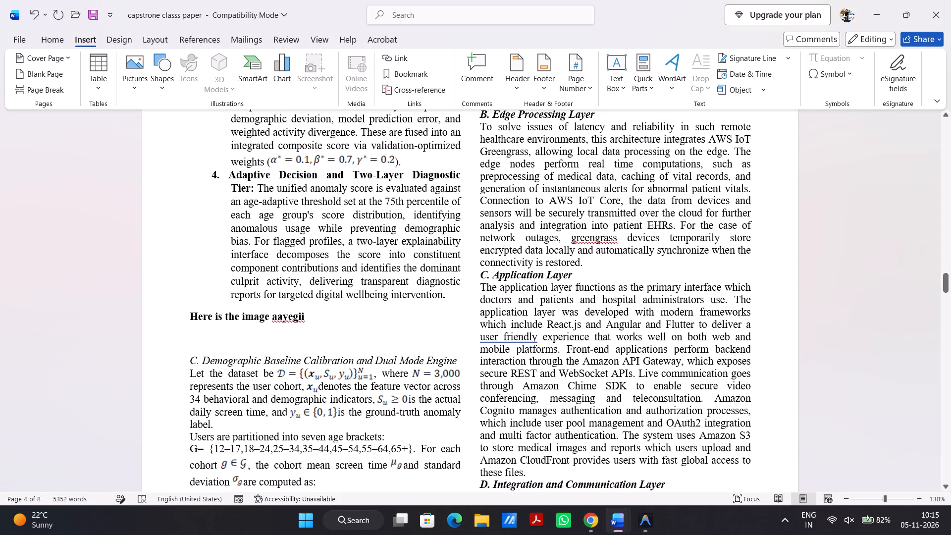
{"action": "scroll", "coordinate": [588, 293], "scroll_direction": "up", "scroll_amount": 2}
{"action": "scroll", "coordinate": [588, 293], "scroll_direction": "down", "scroll_amount": 3}
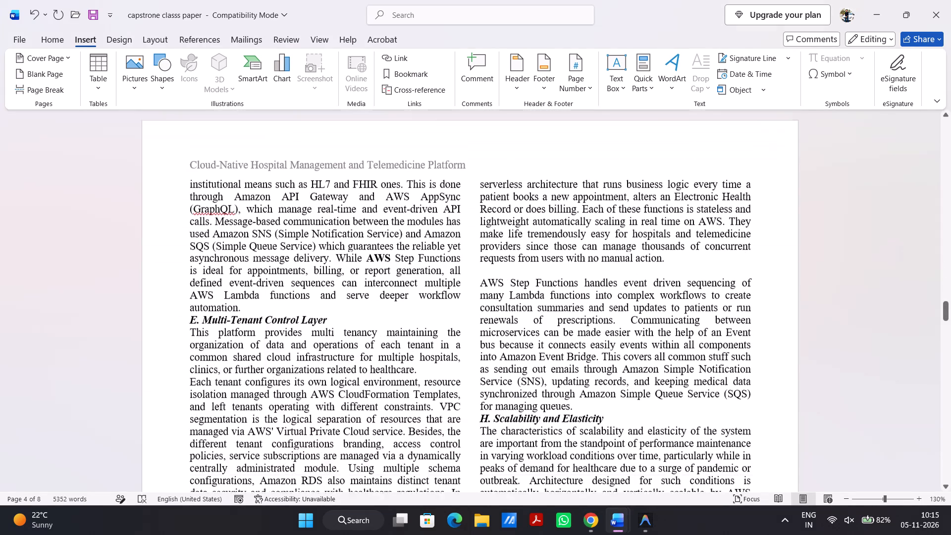
{"action": "scroll", "coordinate": [430, 426], "scroll_direction": "down", "scroll_amount": 3}
{"action": "scroll", "coordinate": [430, 426], "scroll_direction": "up", "scroll_amount": 7}
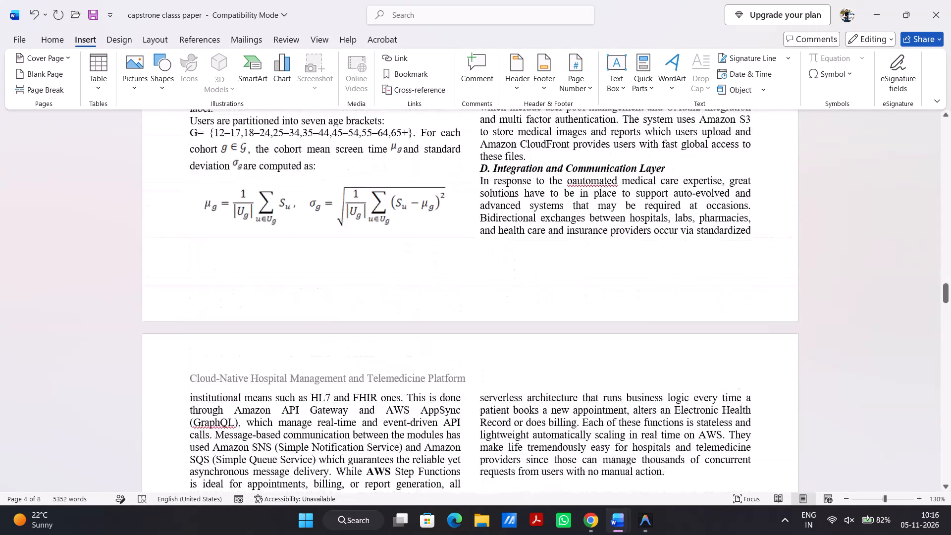
{"action": "scroll", "coordinate": [590, 370], "scroll_direction": "up", "scroll_amount": 2}
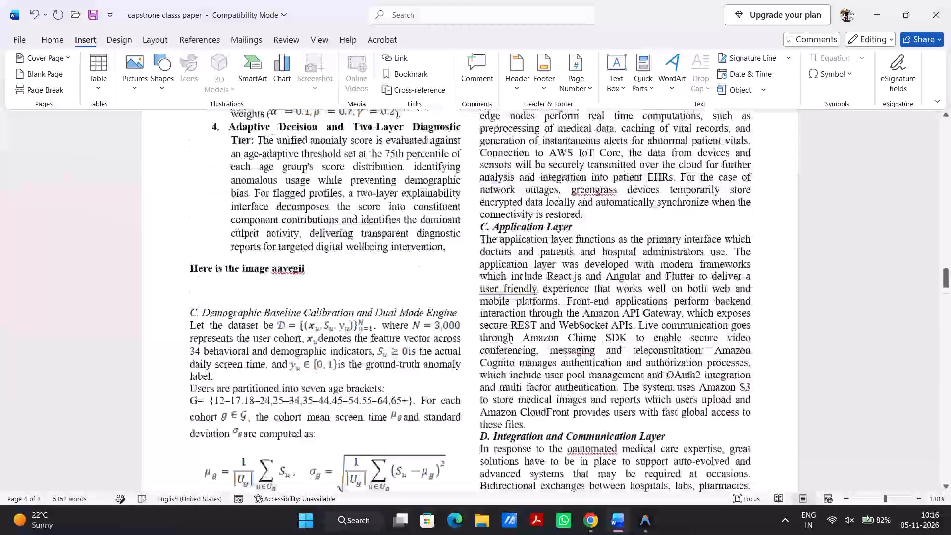
{"action": "scroll", "coordinate": [590, 370], "scroll_direction": "up", "scroll_amount": 2}
{"action": "scroll", "coordinate": [590, 370], "scroll_direction": "down", "scroll_amount": 1}
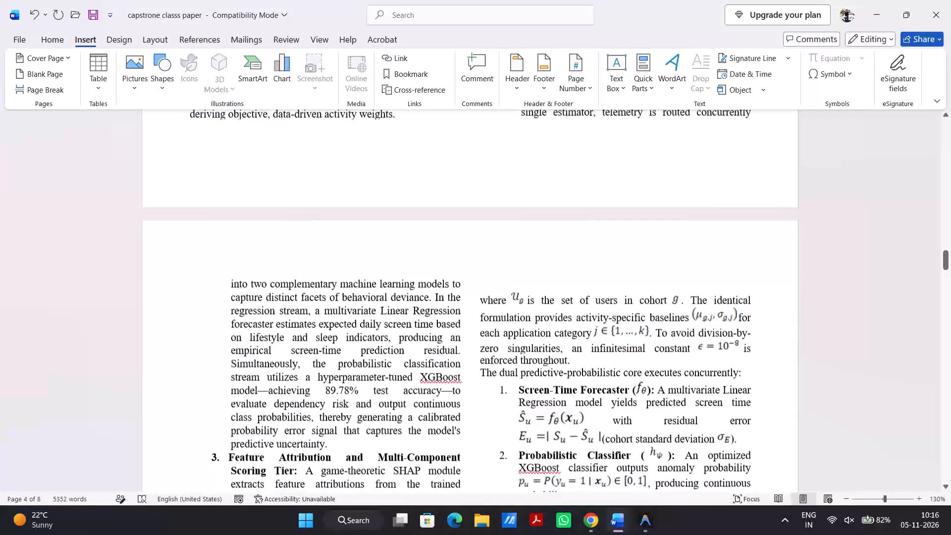
{"action": "left_click", "coordinate": [482, 287]}
{"action": "key", "text": "BackSpace"}
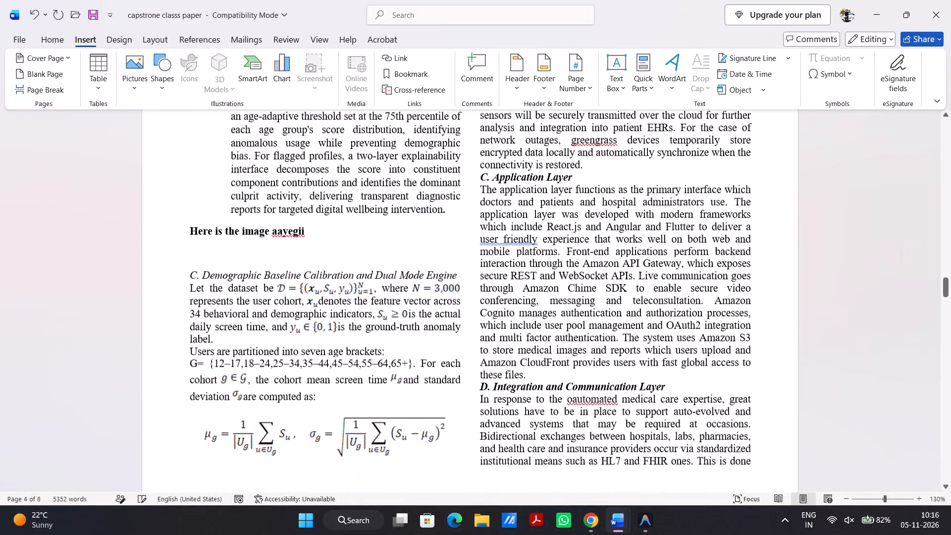
{"action": "scroll", "coordinate": [540, 155], "scroll_direction": "up", "scroll_amount": 4}
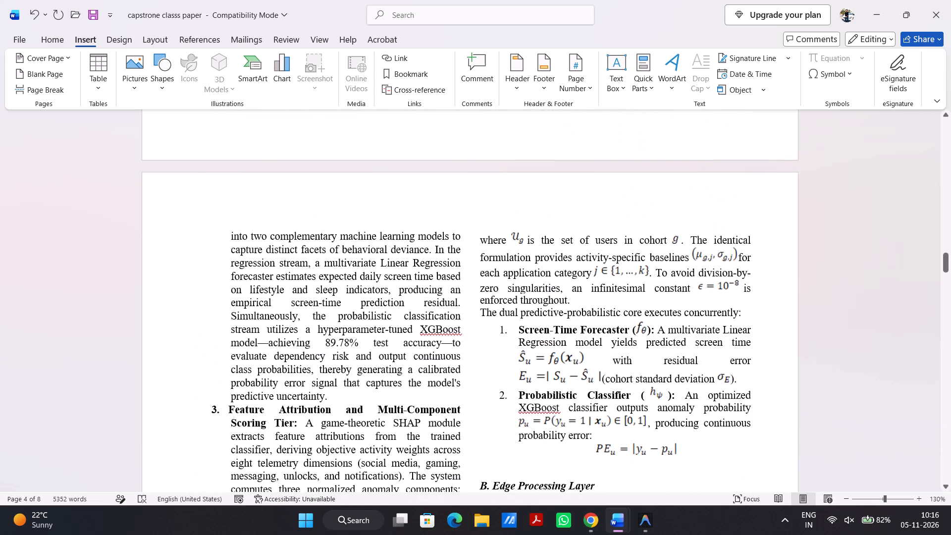
{"action": "left_click", "coordinate": [477, 243]}
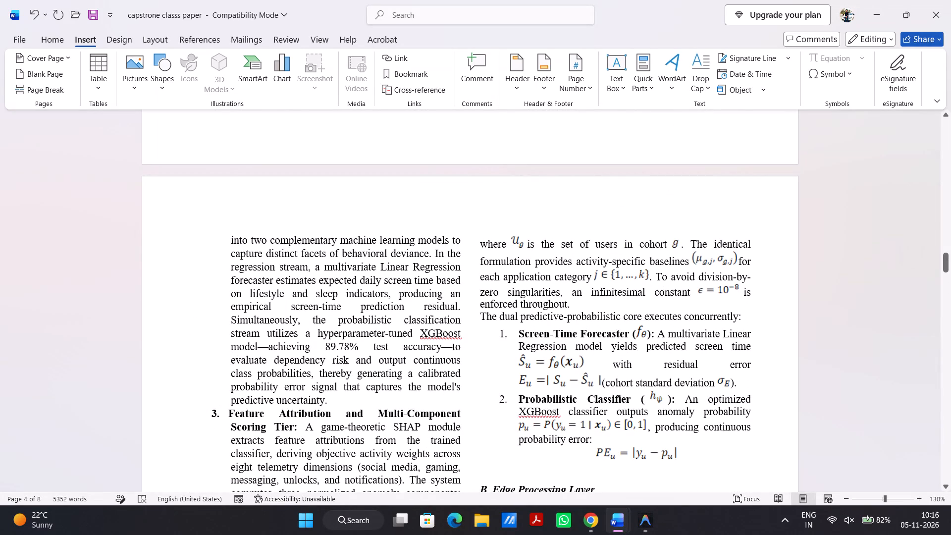
{"action": "key", "text": "BackSpace"}
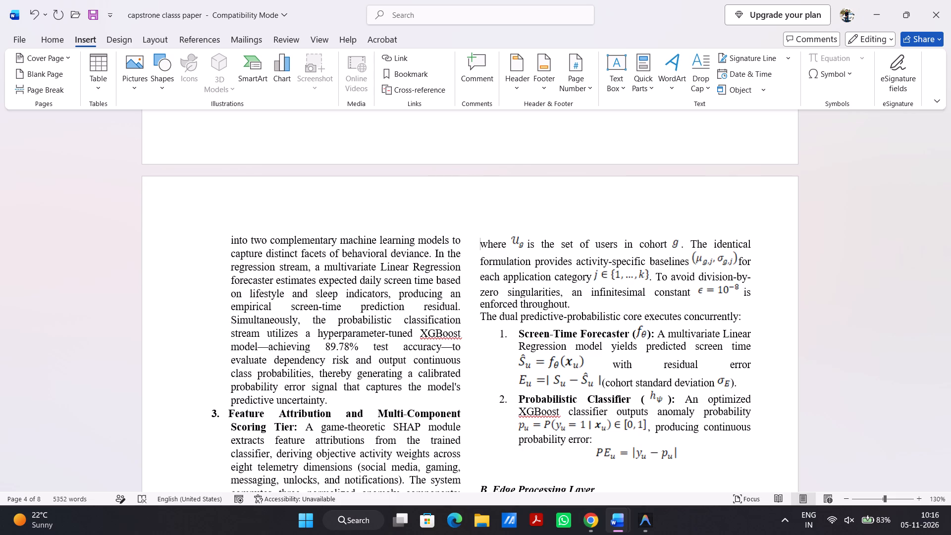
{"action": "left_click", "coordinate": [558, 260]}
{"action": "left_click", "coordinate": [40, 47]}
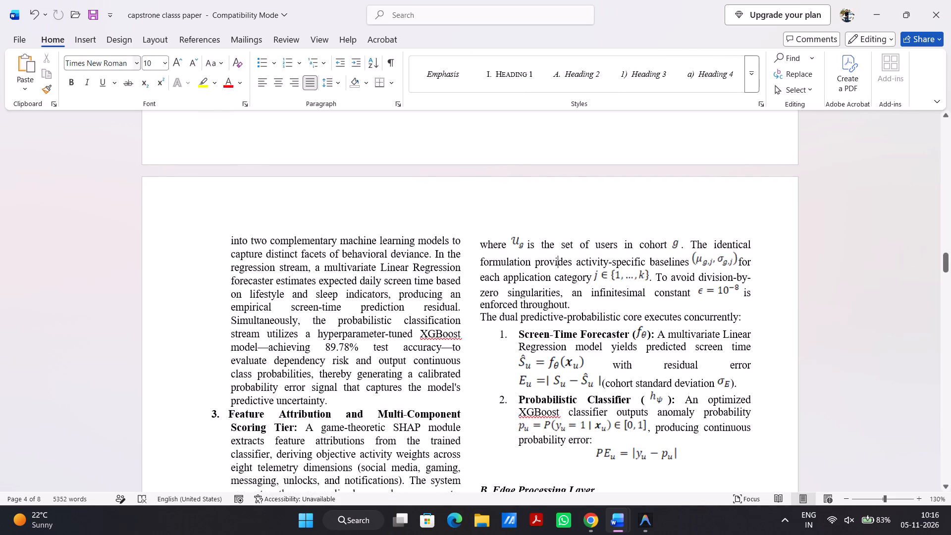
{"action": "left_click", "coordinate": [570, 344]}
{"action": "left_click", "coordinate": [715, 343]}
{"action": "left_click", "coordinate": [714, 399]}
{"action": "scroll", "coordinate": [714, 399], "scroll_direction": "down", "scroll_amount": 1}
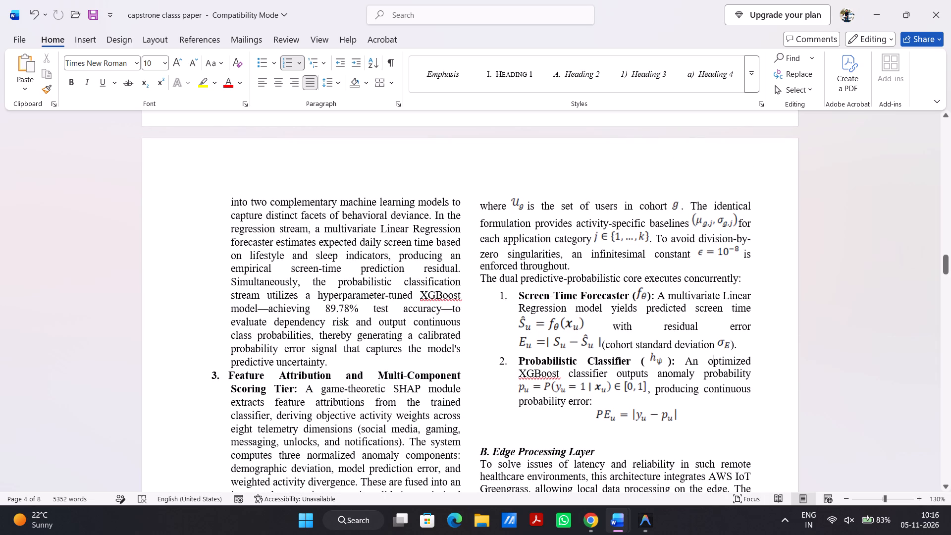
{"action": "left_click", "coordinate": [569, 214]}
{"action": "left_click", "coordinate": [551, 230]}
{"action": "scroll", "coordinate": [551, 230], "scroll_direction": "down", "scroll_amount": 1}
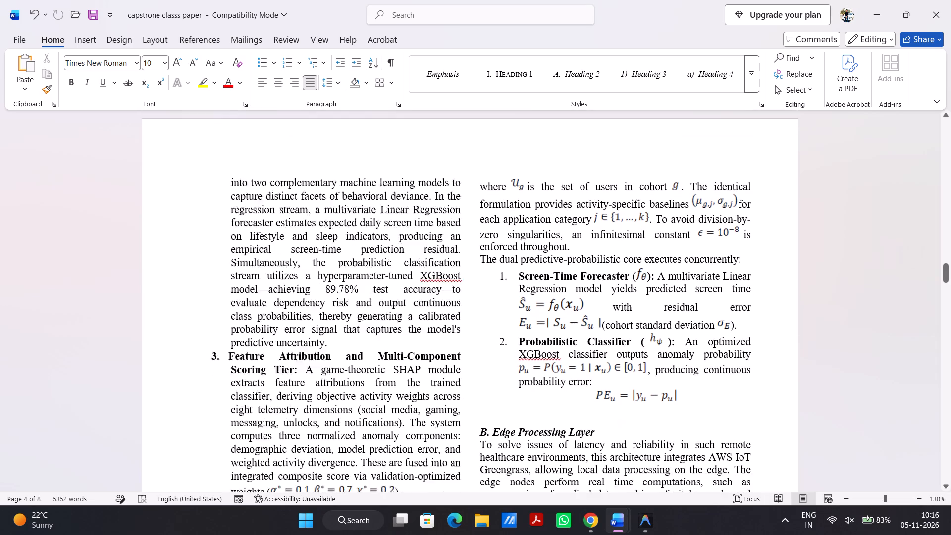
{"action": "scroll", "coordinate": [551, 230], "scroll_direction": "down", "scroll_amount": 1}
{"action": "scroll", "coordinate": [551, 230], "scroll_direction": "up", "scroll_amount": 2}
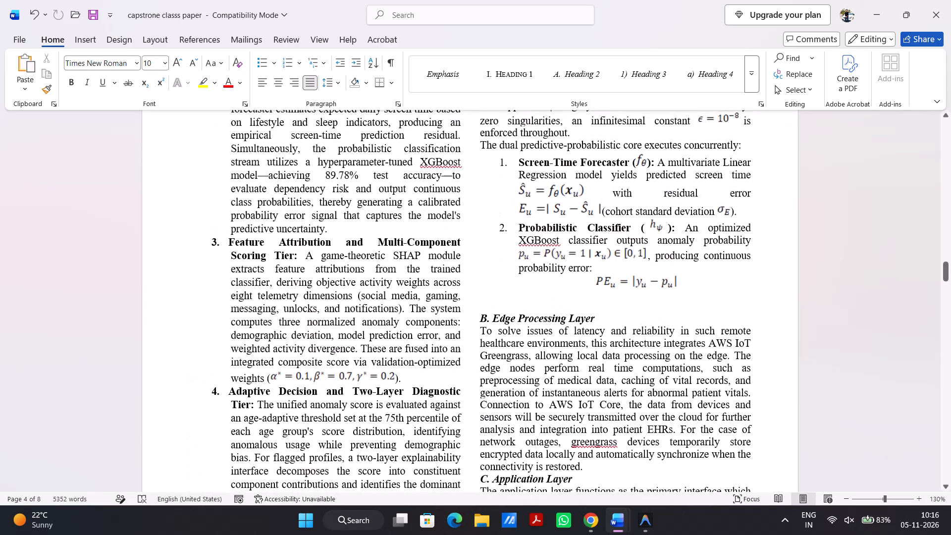
Add the equation number (2) after the PE_u = |y_u − p_u| equation, spaced out towards the column's right edge.
{"action": "left_click", "coordinate": [741, 292]}
{"action": "left_click", "coordinate": [722, 282]}
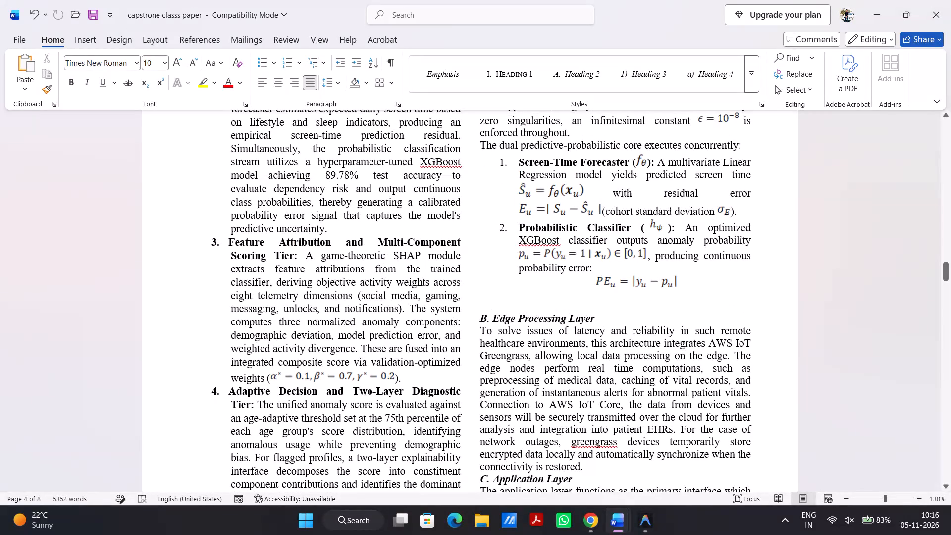
{"action": "key", "text": "space"}
{"action": "key", "text": "space"}
{"action": "key", "text": "space"}
{"action": "key", "text": "space"}
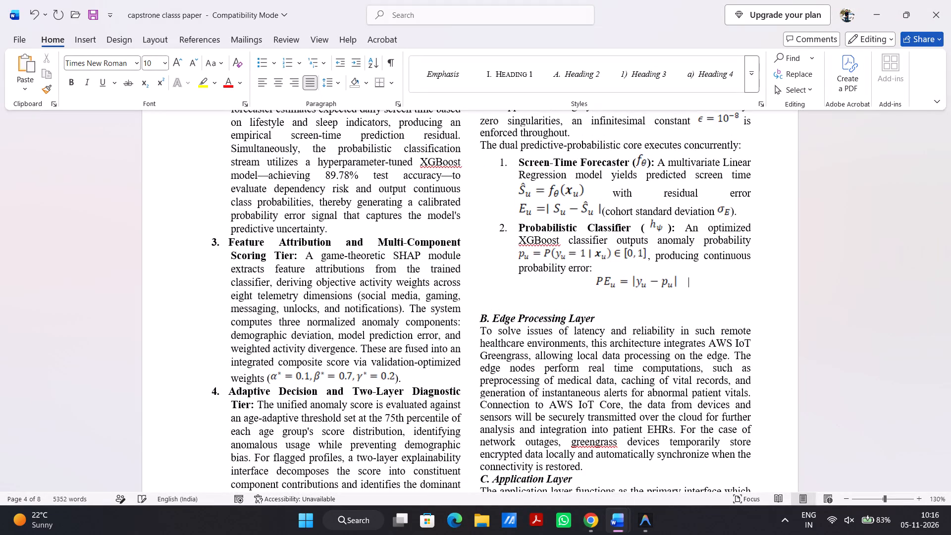
{"action": "key", "text": "space"}
{"action": "key", "text": "space"}
{"action": "key", "text": "space"}
{"action": "key", "text": "space"}
{"action": "key", "text": "space"}
{"action": "key", "text": "space"}
{"action": "key", "text": "space"}
{"action": "key", "text": "space"}
{"action": "key", "text": "space"}
{"action": "key", "text": "space"}
{"action": "key", "text": "space"}
{"action": "key", "text": "space"}
{"action": "key", "text": "space"}
{"action": "key", "text": "space"}
{"action": "key", "text": "space"}
{"action": "type", "text": "(@"}
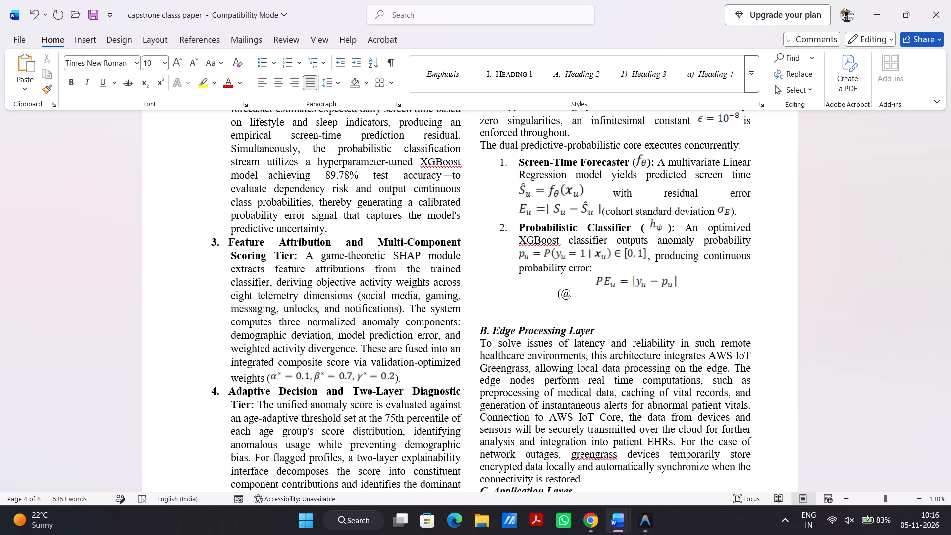
{"action": "key", "text": "BackSpace"}
{"action": "key", "text": "BackSpace"}
{"action": "key", "text": "BackSpace"}
{"action": "key", "text": "BackSpace"}
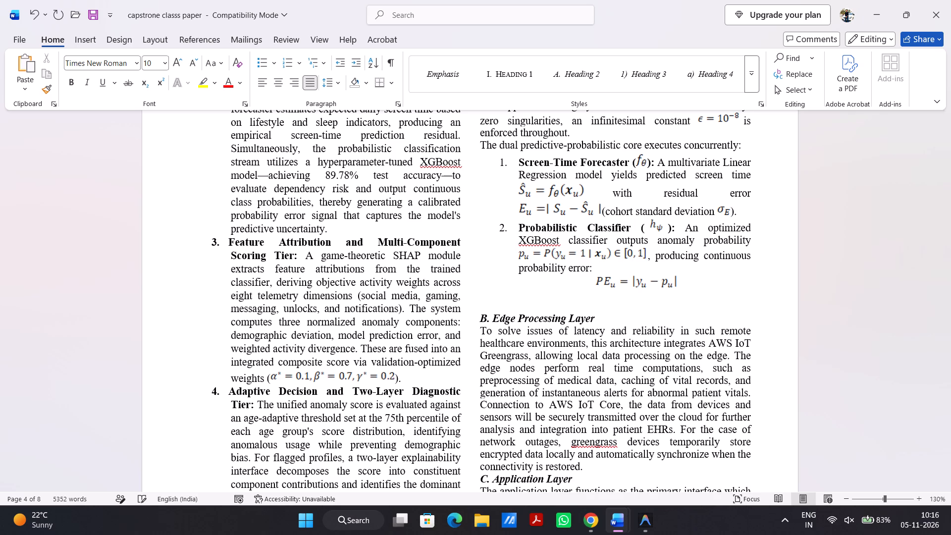
{"action": "key", "text": "BackSpace"}
{"action": "key", "text": "BackSpace"}
{"action": "key", "text": "BackSpace"}
{"action": "key", "text": "BackSpace"}
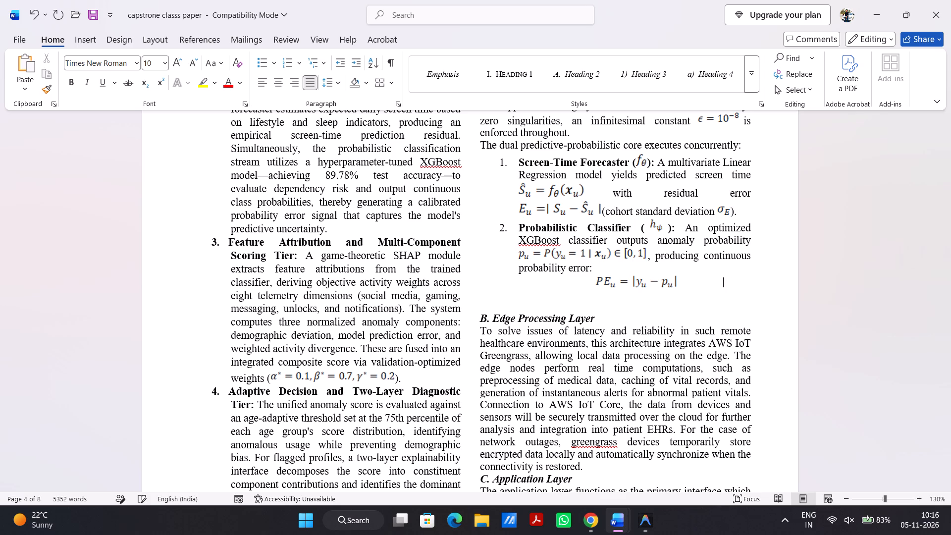
{"action": "type", "text": "(2)"}
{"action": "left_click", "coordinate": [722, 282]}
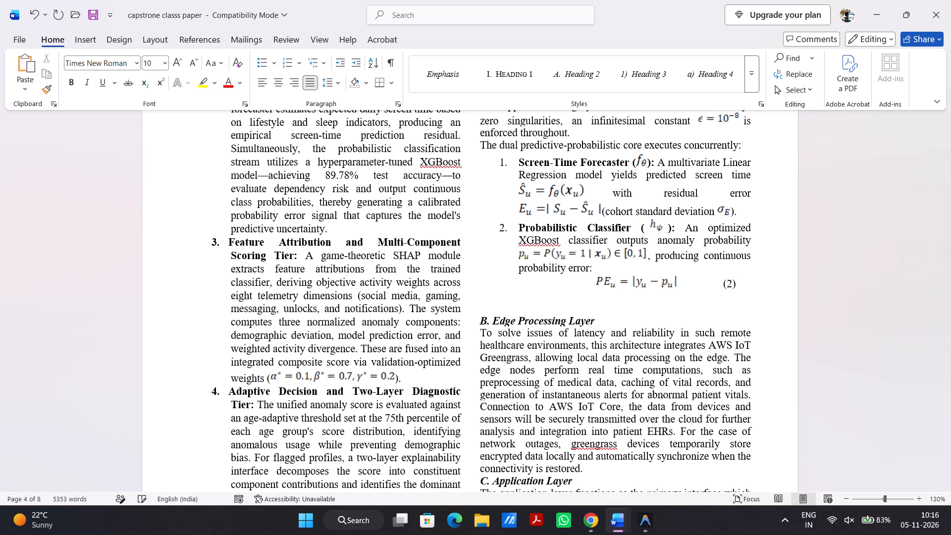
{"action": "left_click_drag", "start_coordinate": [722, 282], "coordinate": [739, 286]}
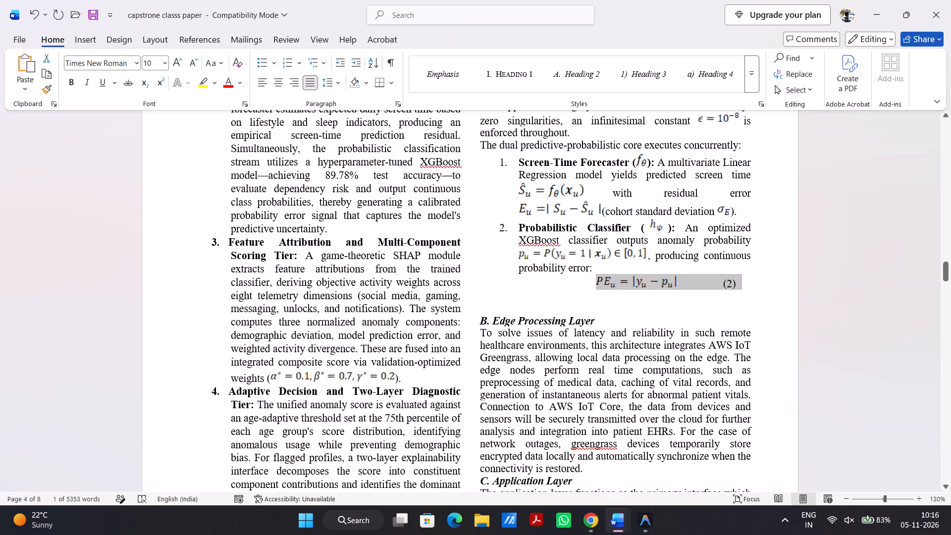
Switch to the Colab notebook in Chrome and add print(f"Opencv upscaling failed with error :{e}") inside the except block.
{"action": "left_click", "coordinate": [589, 506]}
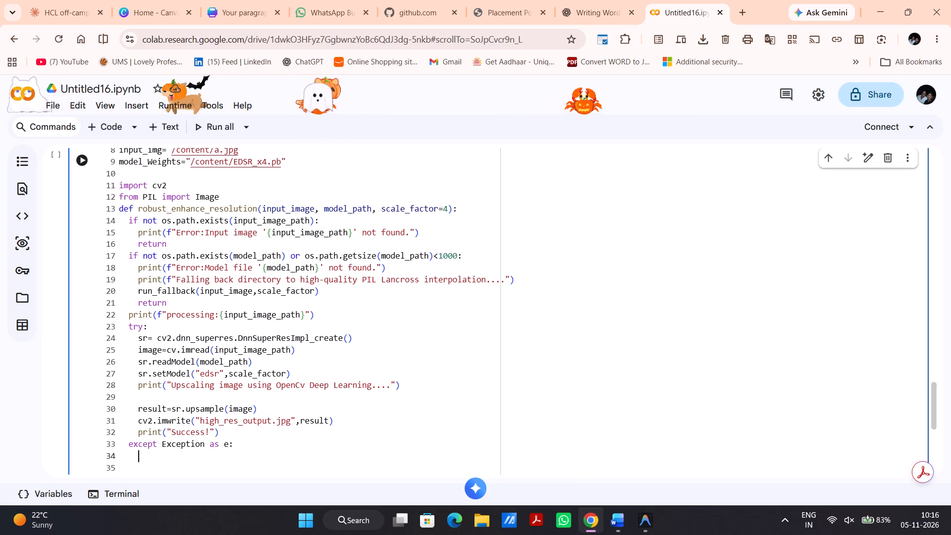
{"action": "type", "text": "print(F\""}
{"action": "key", "text": "BackSpace"}
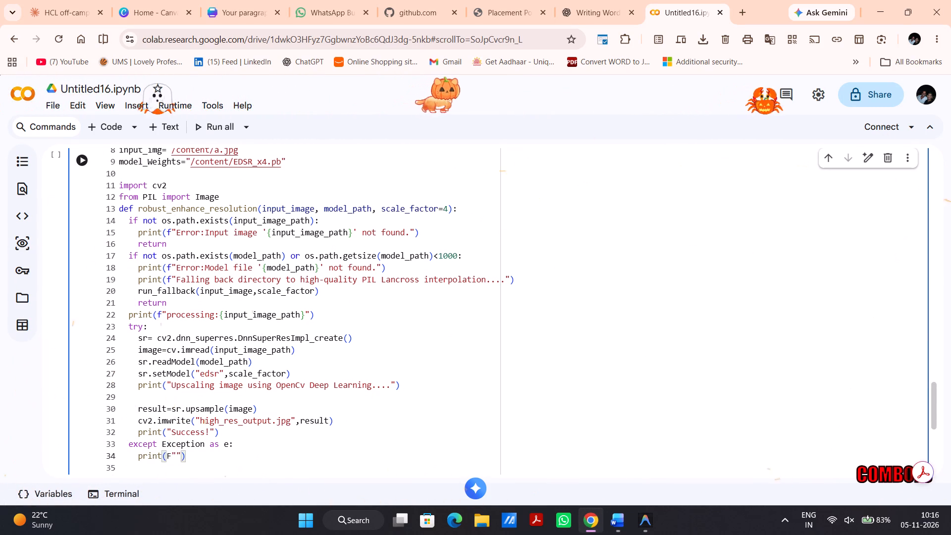
{"action": "key", "text": "BackSpace"}
{"action": "type", "text": "f\""}
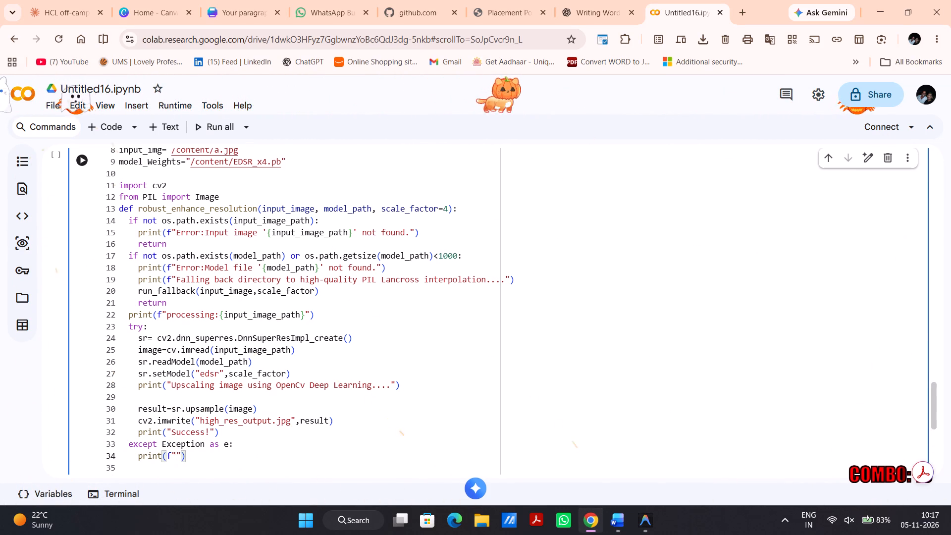
{"action": "type", "text": "Opencv"}
{"action": "key", "text": "space"}
{"action": "type", "text": "upc"}
{"action": "key", "text": "BackSpace"}
{"action": "type", "text": "scaling failed"}
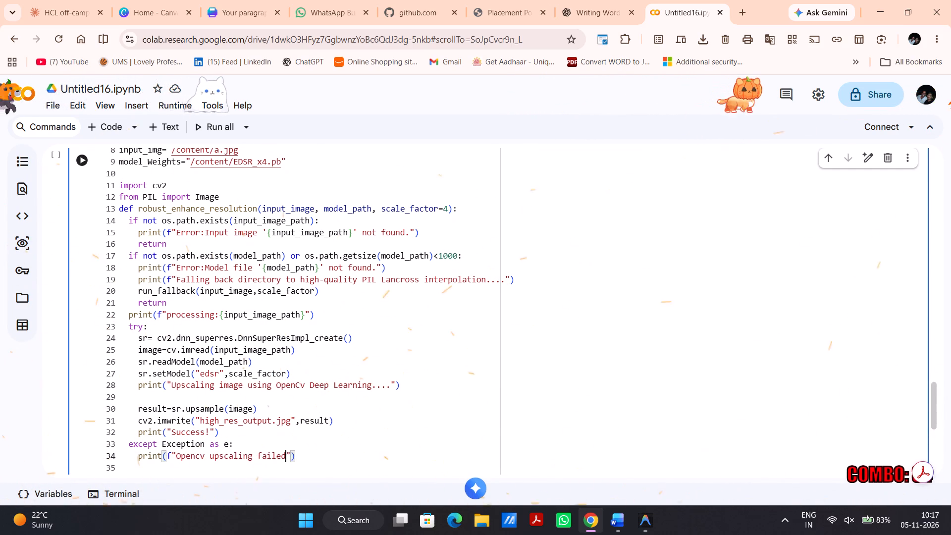
{"action": "key", "text": "space"}
{"action": "type", "text": "qith"}
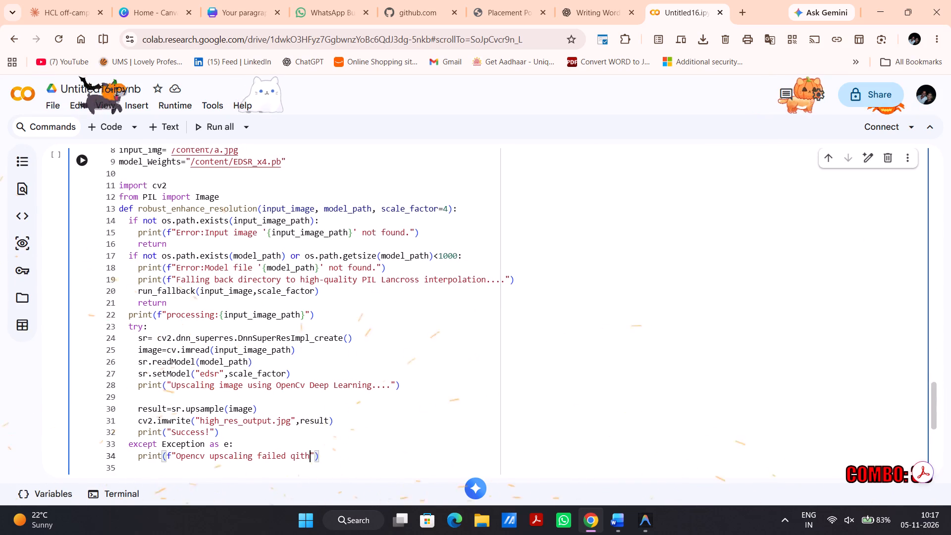
{"action": "key", "text": "BackSpace"}
{"action": "key", "text": "BackSpace"}
{"action": "key", "text": "BackSpace"}
{"action": "key", "text": "BackSpace"}
{"action": "type", "text": "with t"}
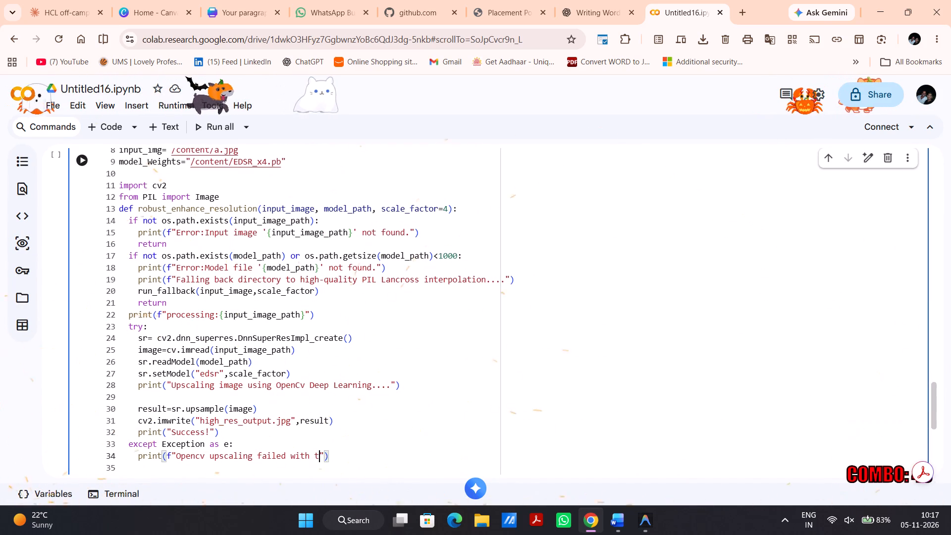
{"action": "key", "text": "BackSpace"}
{"action": "type", "text": "error"}
{"action": "key", "text": "space"}
{"action": "key", "text": "e"}
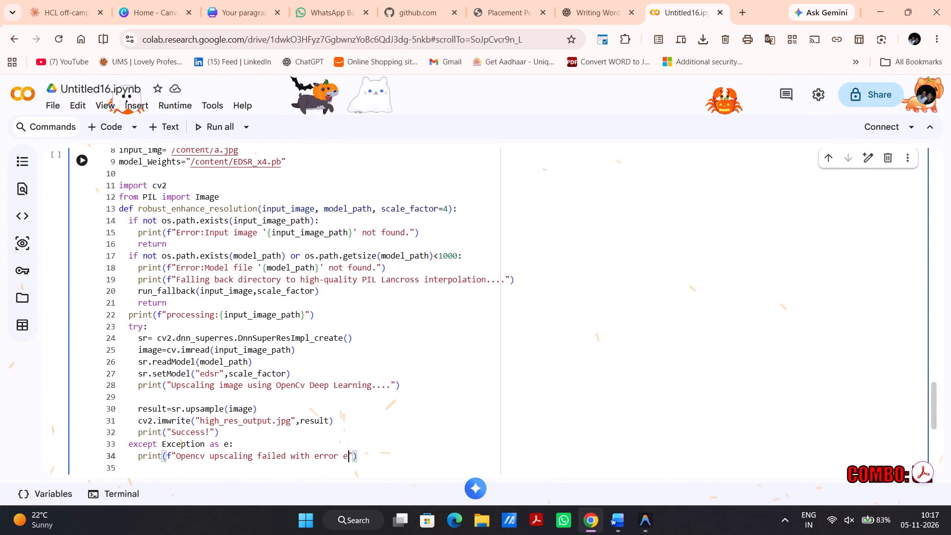
{"action": "key", "text": "BackSpace"}
{"action": "key", "text": "shift+colon"}
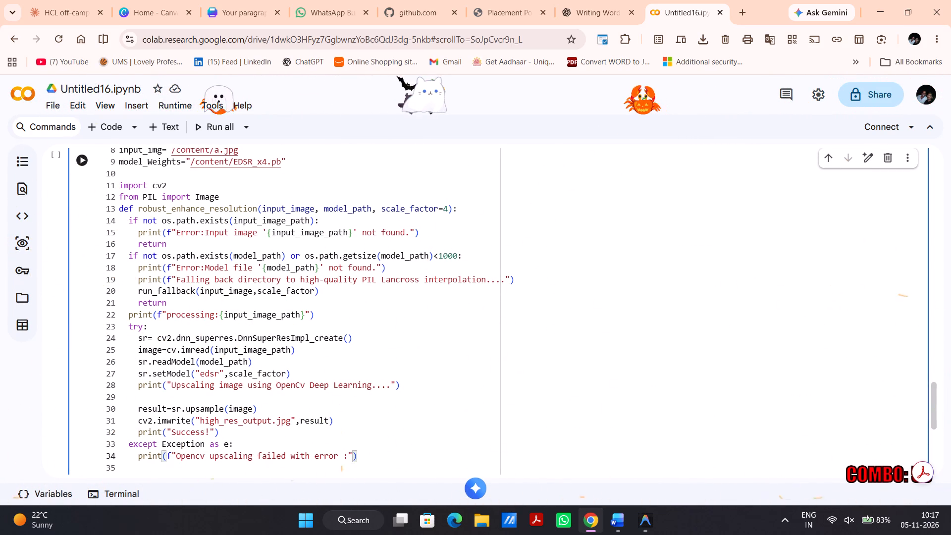
{"action": "type", "text": "{e"}
{"action": "key", "text": "Right"}
{"action": "key", "text": "Right"}
{"action": "key", "text": "Right"}
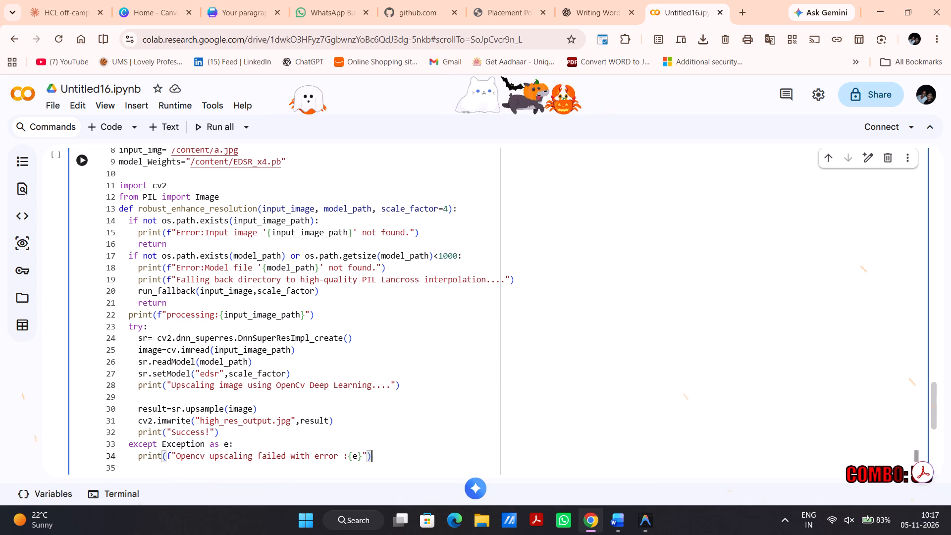
Add print("Using high-quality PIL Lanczoss/Bicubic interpolation fallback....") on a new line at the end of the except block.
{"action": "key", "text": "Return"}
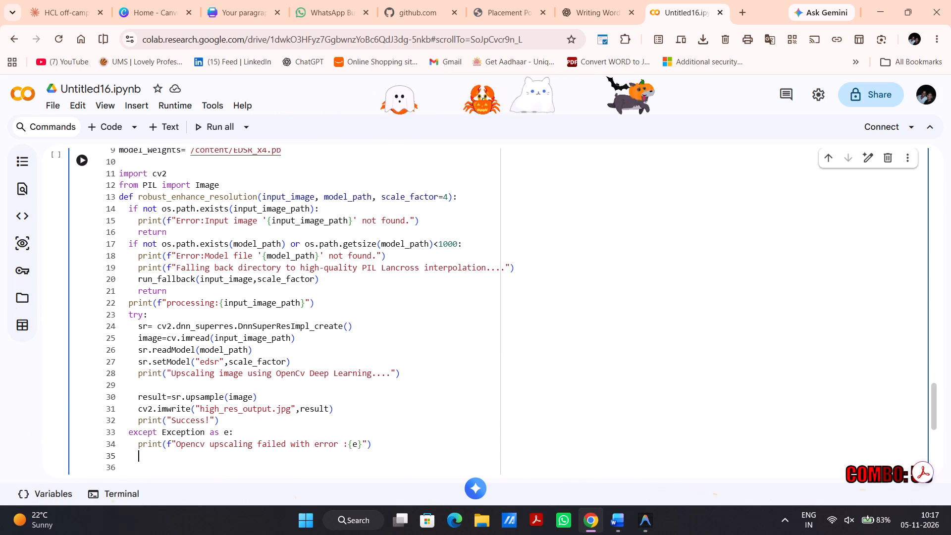
{"action": "type", "text": "print"}
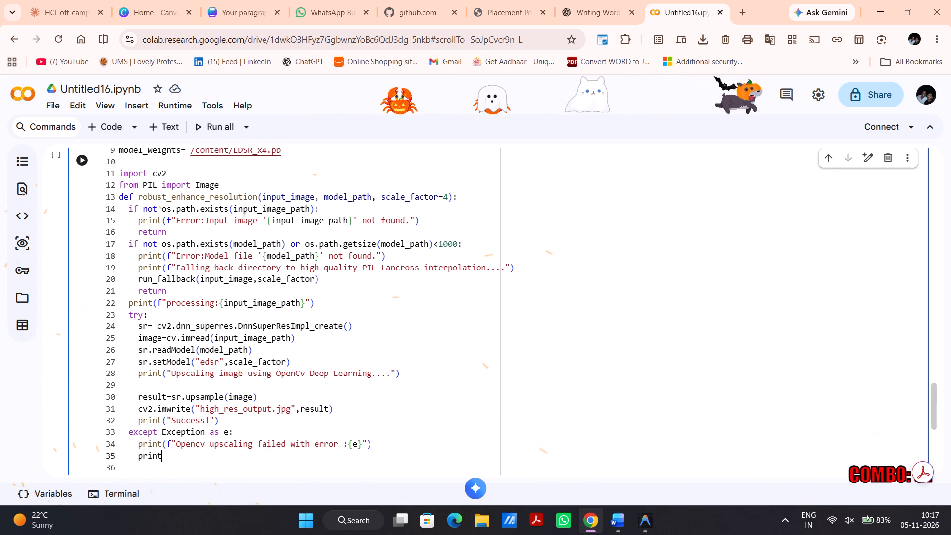
{"action": "key", "text": "shift+parenleft"}
{"action": "type", "text": "\"Uisng"}
{"action": "key", "text": "space"}
{"action": "key", "text": "BackSpace"}
{"action": "key", "text": "BackSpace"}
{"action": "key", "text": "BackSpace"}
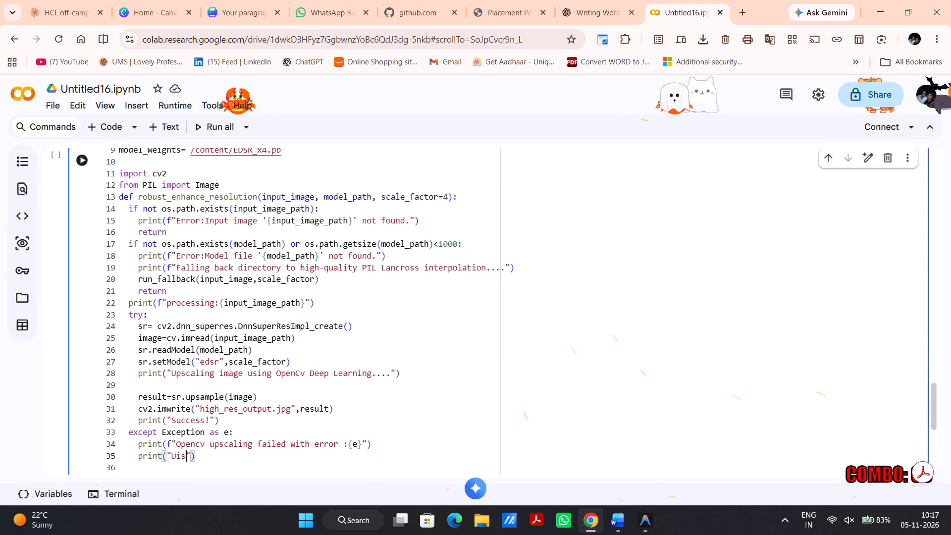
{"action": "key", "text": "BackSpace"}
{"action": "key", "text": "BackSpace"}
{"action": "type", "text": "sing"}
{"action": "key", "text": "space"}
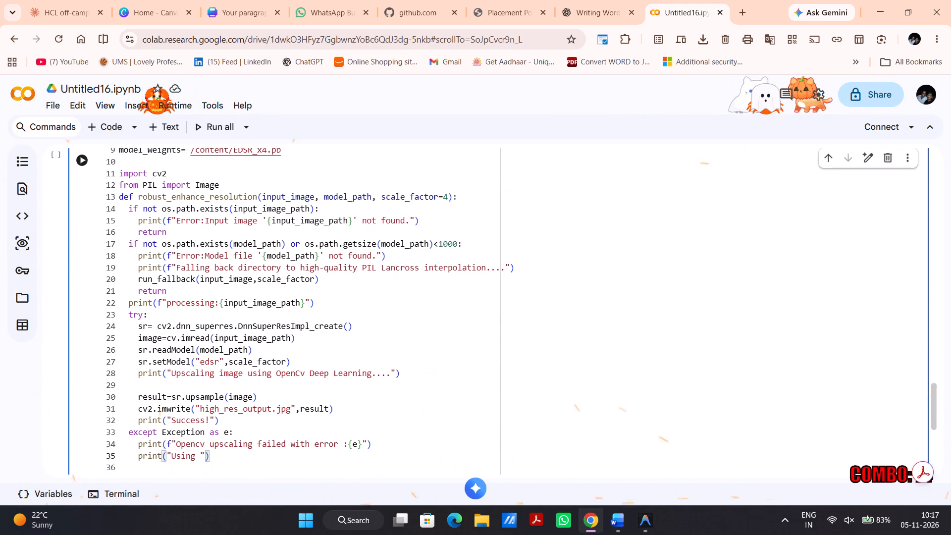
{"action": "type", "text": "high"}
{"action": "key", "text": "space"}
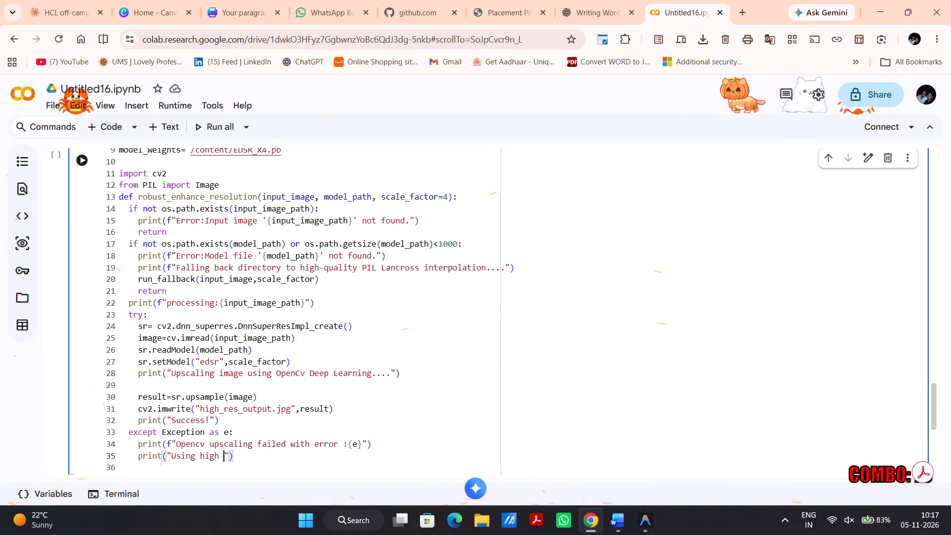
{"action": "key", "text": "BackSpace"}
{"action": "type", "text": "-qul"}
{"action": "key", "text": "BackSpace"}
{"action": "type", "text": "ality"}
{"action": "key", "text": "space"}
{"action": "type", "text": "PIL"}
{"action": "key", "text": "space"}
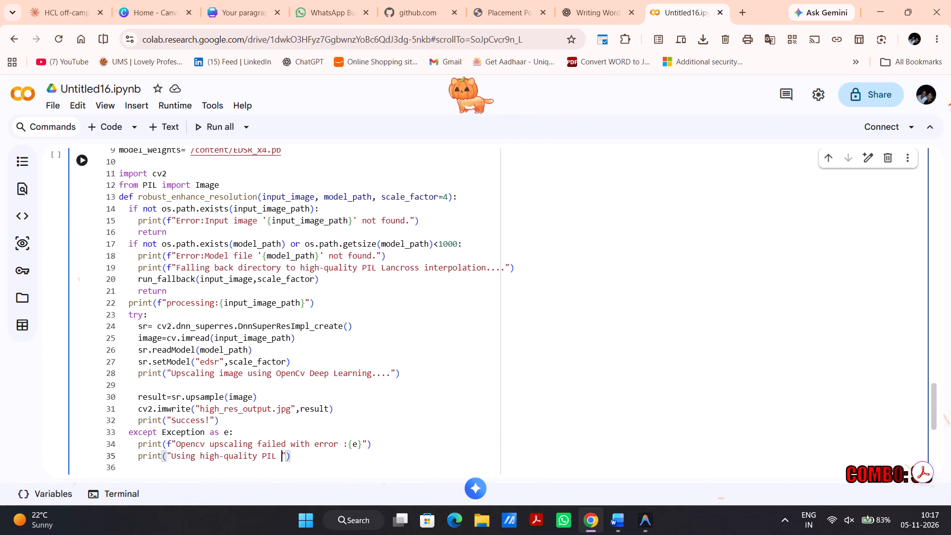
{"action": "type", "text": "Lan"}
{"action": "key", "text": "c"}
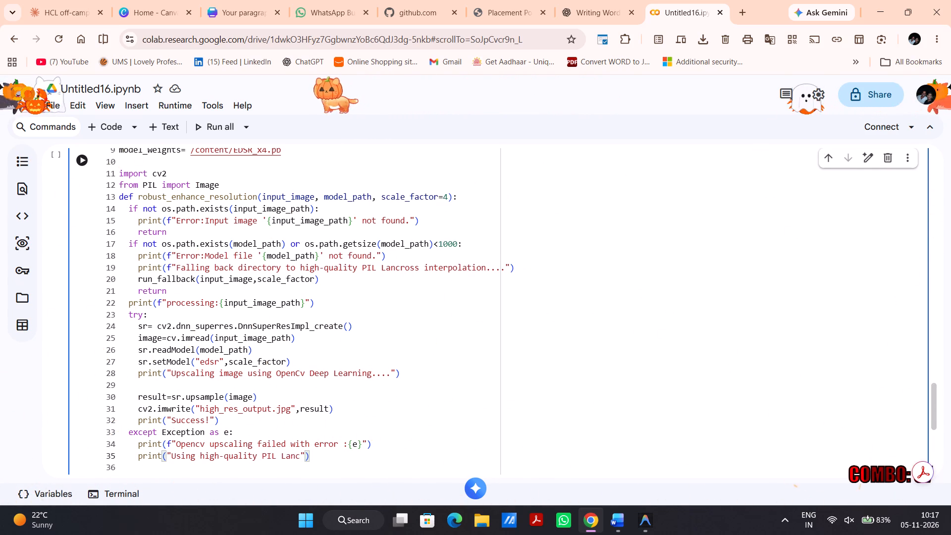
{"action": "type", "text": "zoss/"}
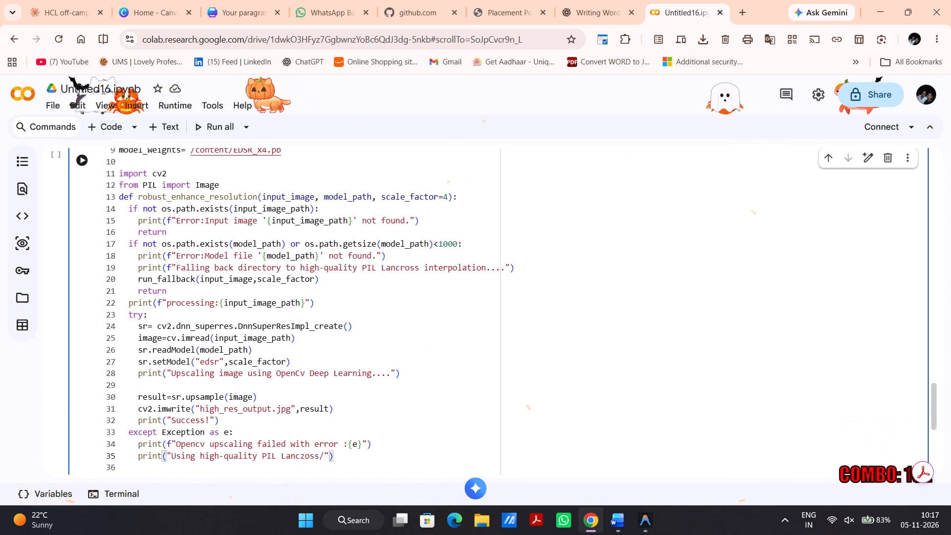
{"action": "type", "text": "Bi"}
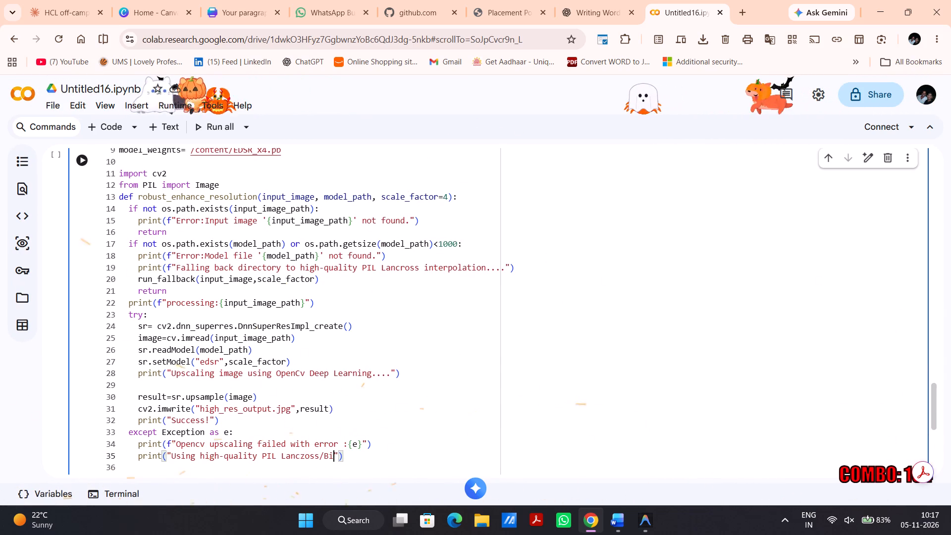
{"action": "key", "text": "c"}
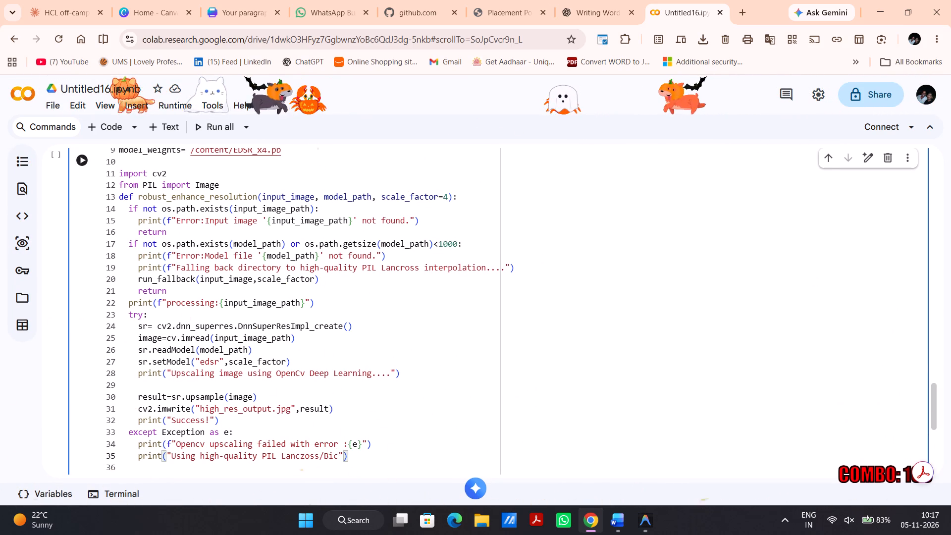
{"action": "type", "text": "ubic"}
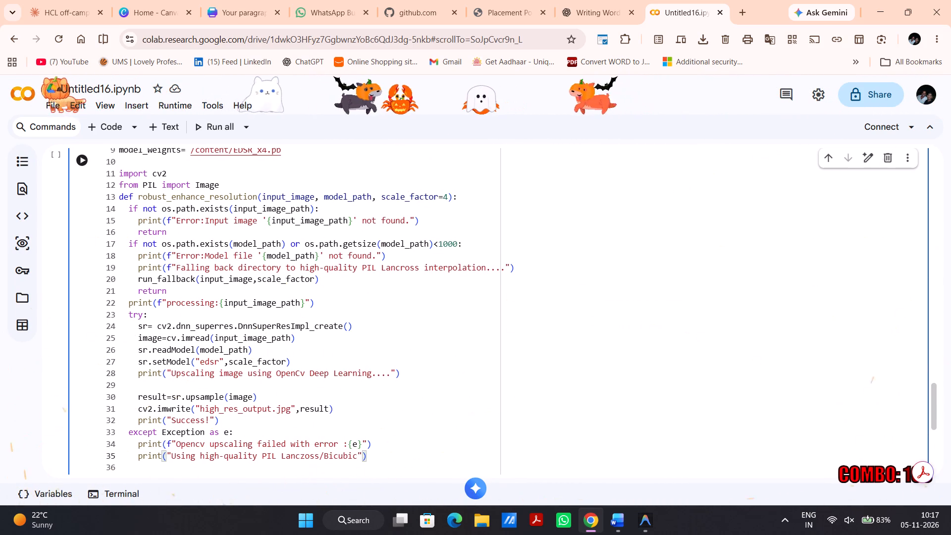
{"action": "key", "text": "space"}
{"action": "type", "text": "interpila"}
{"action": "key", "text": "BackSpace"}
{"action": "key", "text": "BackSpace"}
{"action": "key", "text": "BackSpace"}
{"action": "type", "text": "olation"}
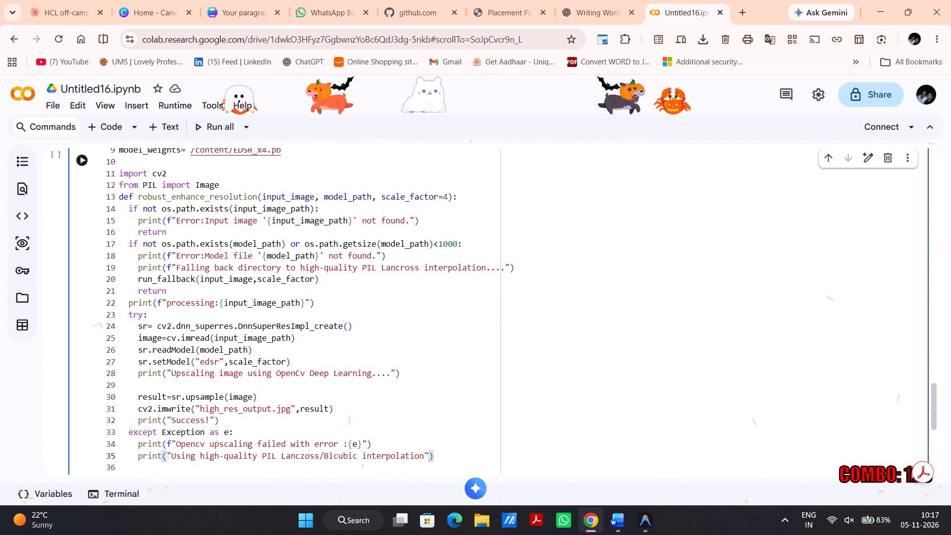
{"action": "key", "text": "space"}
{"action": "type", "text": "fallback"}
{"action": "key", "text": "Right"}
{"action": "key", "text": "Right"}
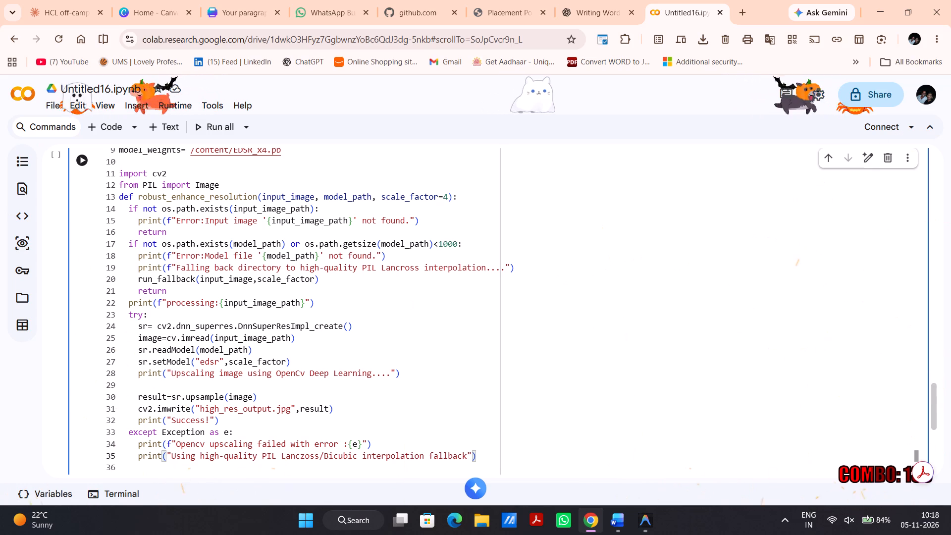
{"action": "key", "text": "Left"}
{"action": "key", "text": "Left"}
{"action": "type", "text": "...."}
{"action": "key", "text": "Right"}
{"action": "key", "text": "Right"}
After a blank line in the except block, add the call run_fallback(input_image_path,scale_factor), without the suggested return line.
{"action": "key", "text": "Return"}
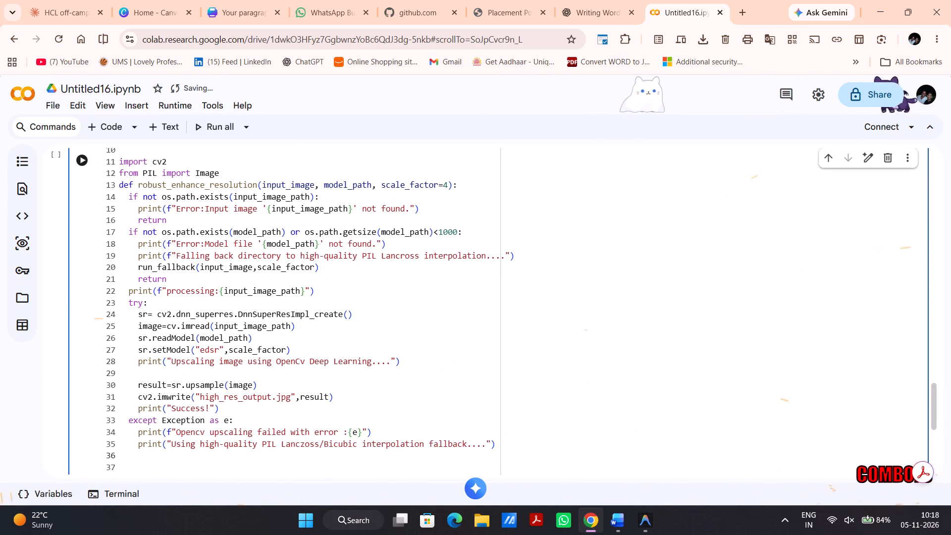
{"action": "key", "text": "Return"}
{"action": "type", "text": "run_fallback"}
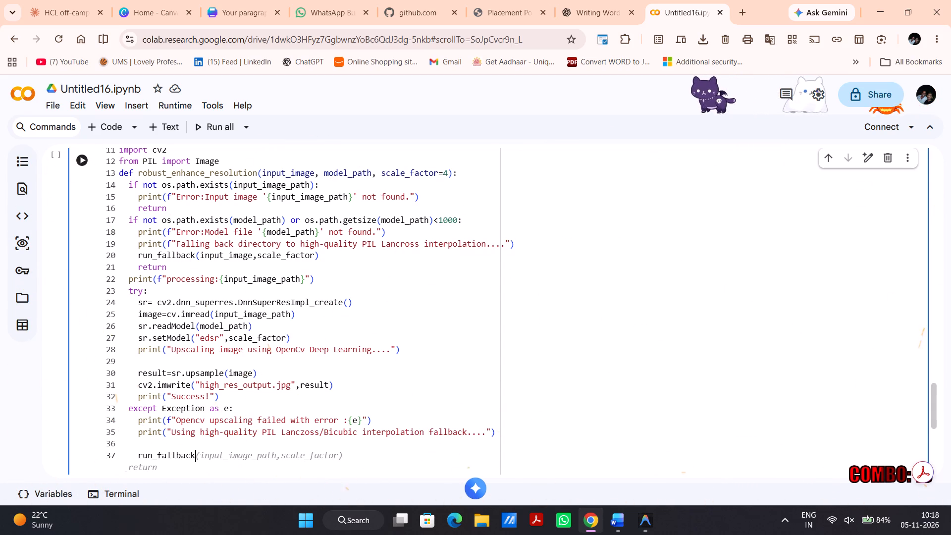
{"action": "type", "text": "(in"}
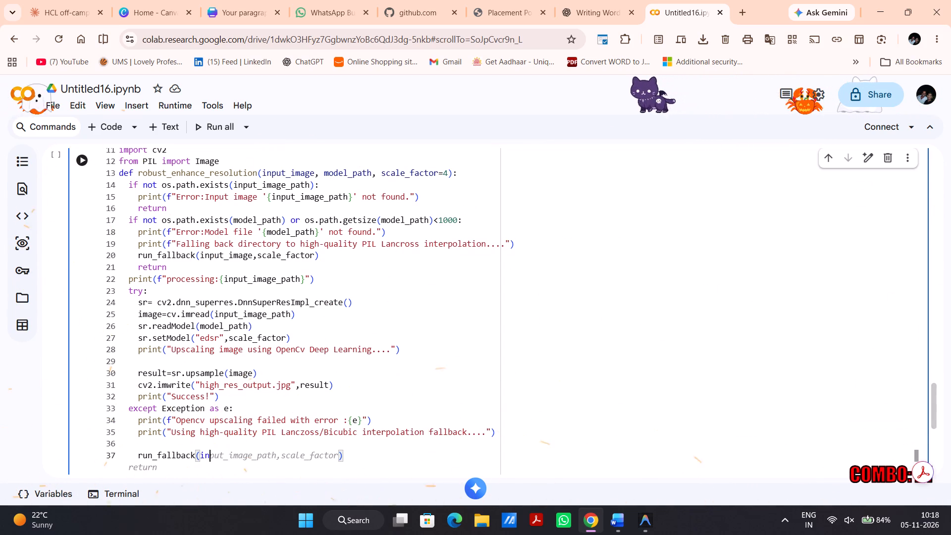
{"action": "key", "text": "Tab"}
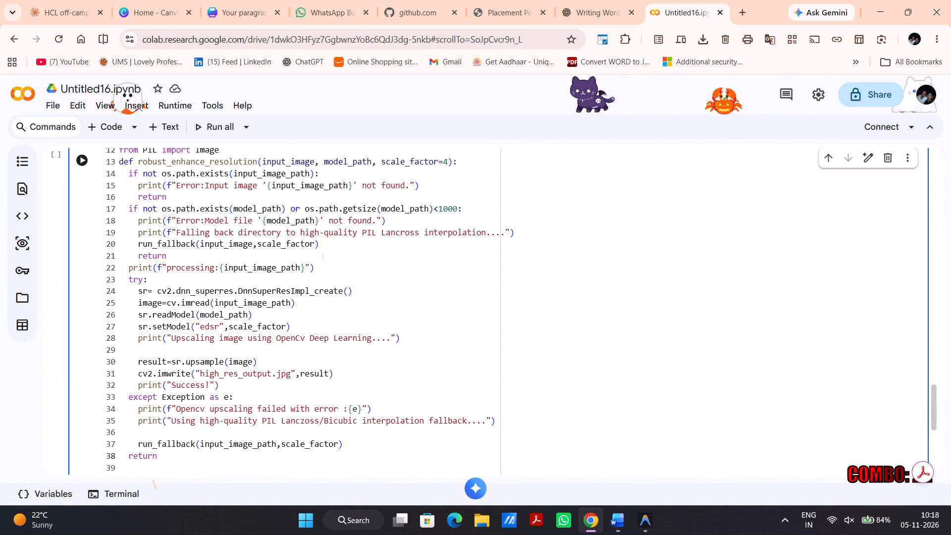
{"action": "key", "text": "BackSpace"}
{"action": "key", "text": "BackSpace"}
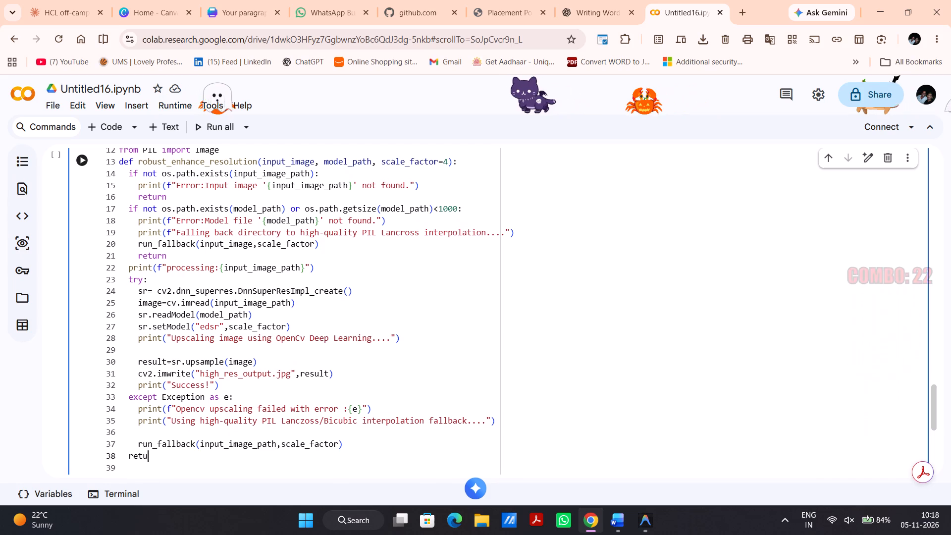
{"action": "key", "text": "BackSpace"}
{"action": "key", "text": "BackSpace"}
{"action": "key", "text": "BackSpace"}
{"action": "key", "text": "BackSpace"}
{"action": "key", "text": "BackSpace"}
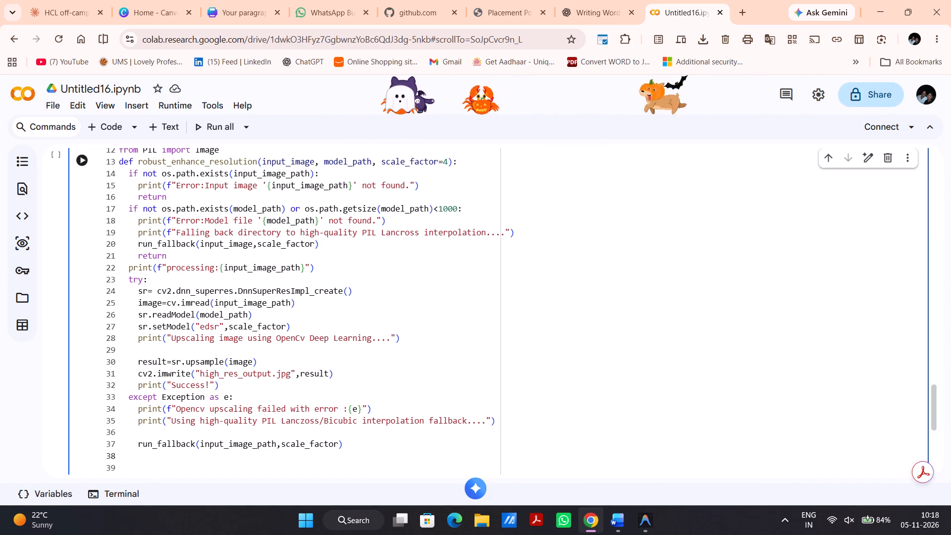
Define run_fallback(input_image_path,scale_factor): at top level, with a print of "Using high-quality PIL Lanczoss/Bicubic interpolation fallback...." as its first statement.
{"action": "type", "text": "def run_fallback(im"}
{"action": "key", "text": "BackSpace"}
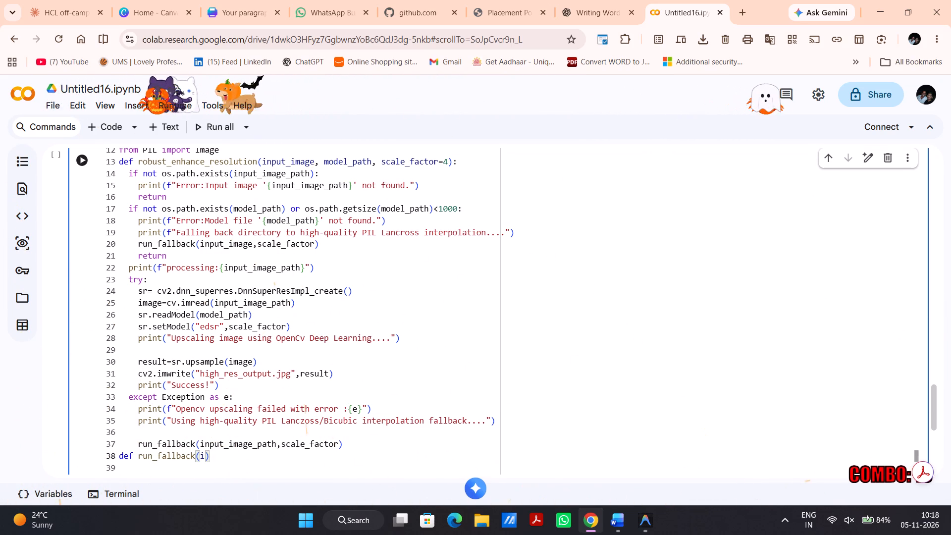
{"action": "key", "text": "m"}
{"action": "key", "text": "BackSpace"}
{"action": "type", "text": "np"}
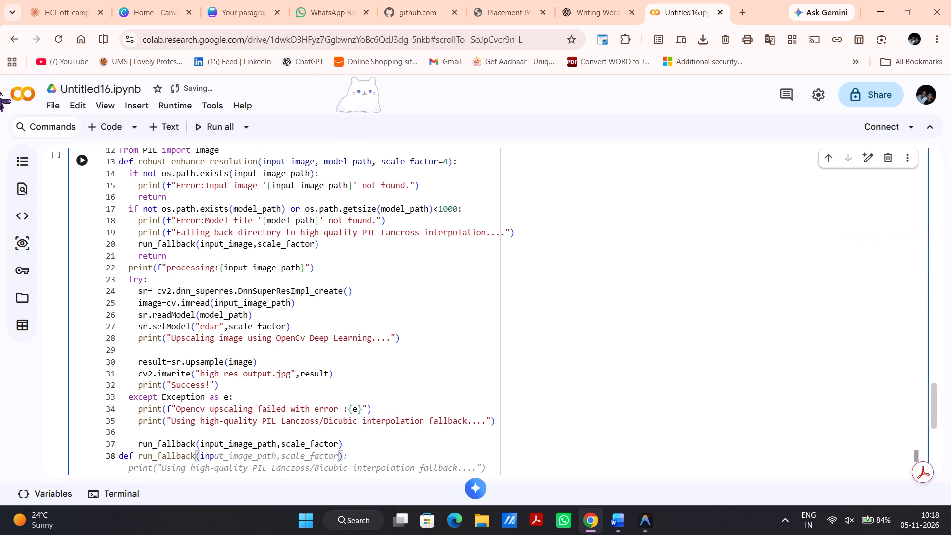
{"action": "key", "text": "Tab"}
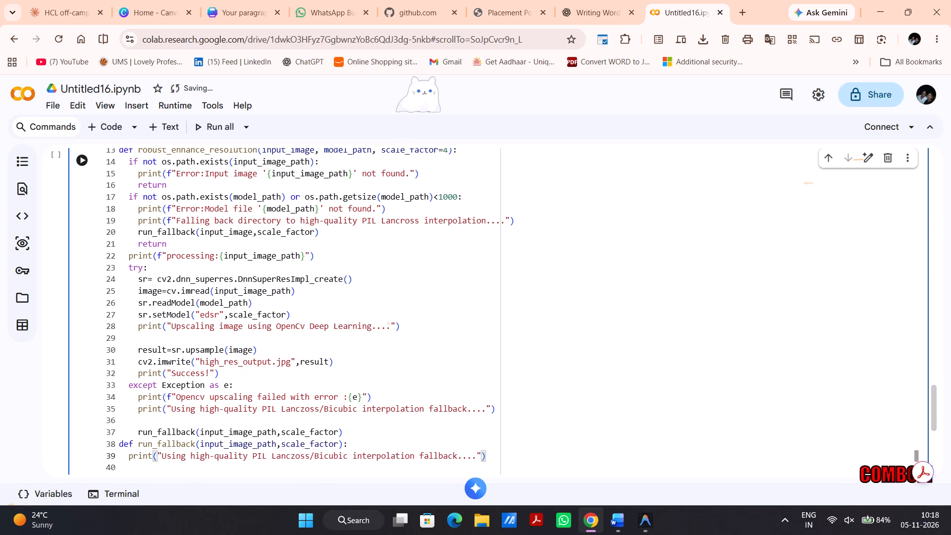
After a blank line in run_fallback, add img=Image.open(input_image_path), width,height=img.size, new_width=width*scale_factor and new_height=height*scale_factor.
{"action": "key", "text": "Return"}
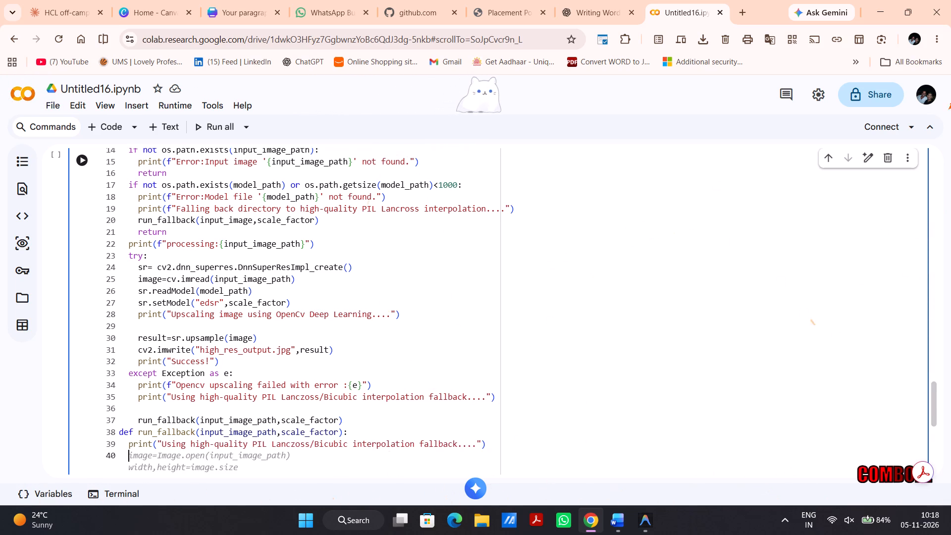
{"action": "key", "text": "Return"}
{"action": "type", "text": "img"}
{"action": "type", "text": "=Image"}
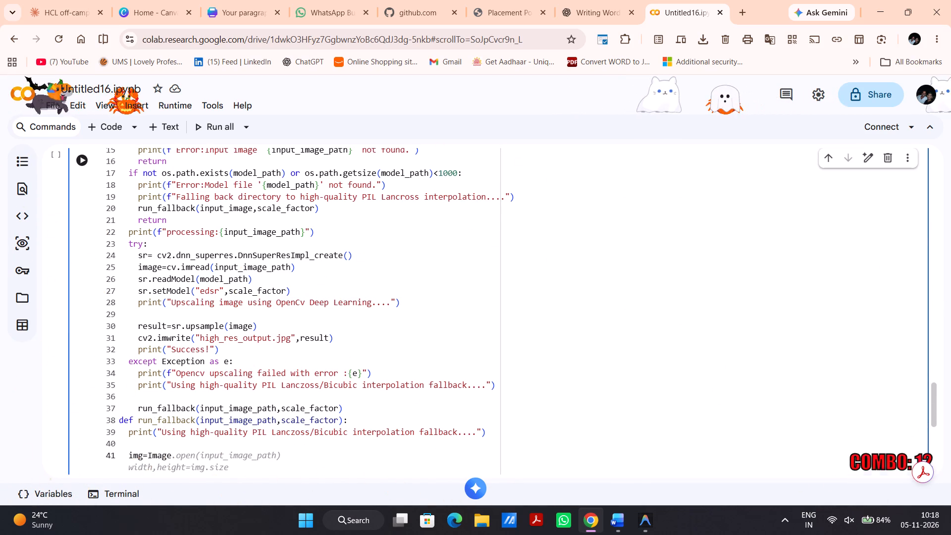
{"action": "scroll", "coordinate": [246, 428], "scroll_direction": "down", "scroll_amount": 1}
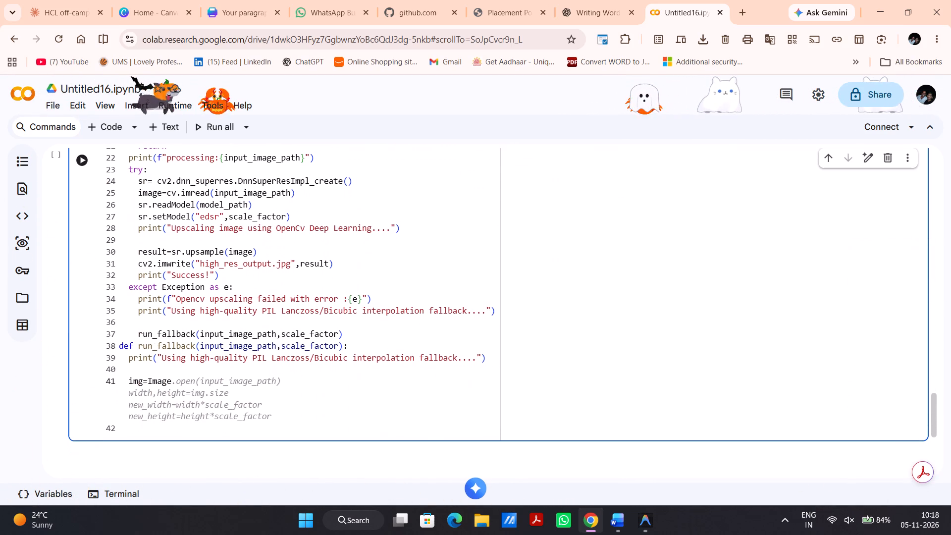
{"action": "key", "text": "Tab"}
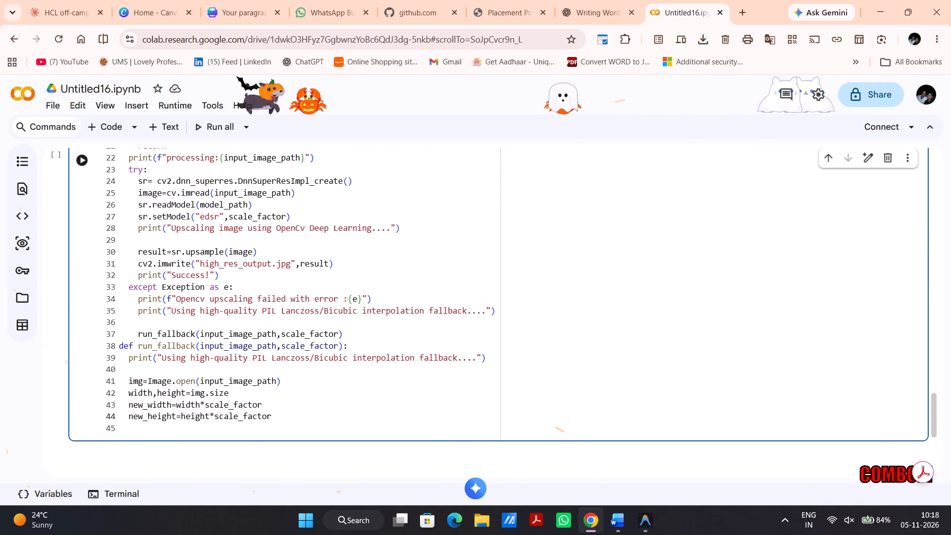
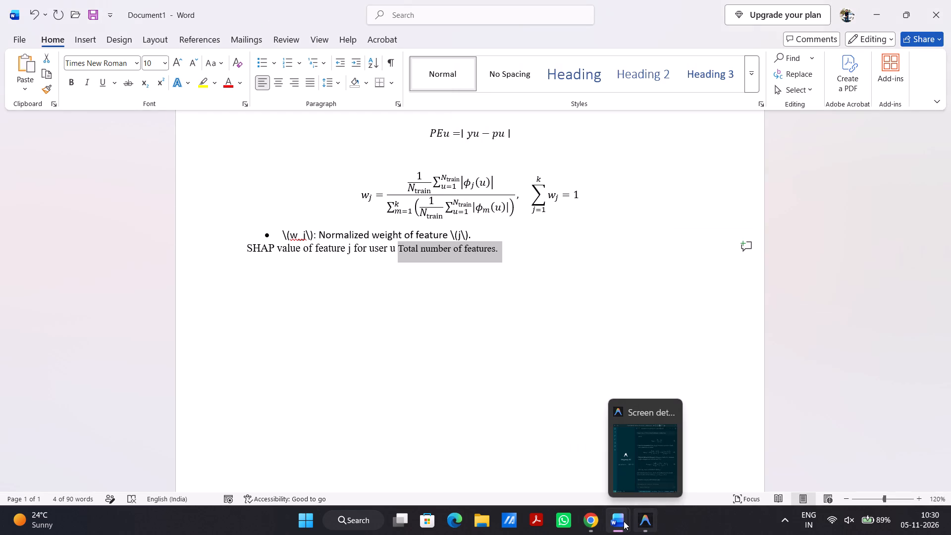
{"action": "left_click", "coordinate": [562, 452]}
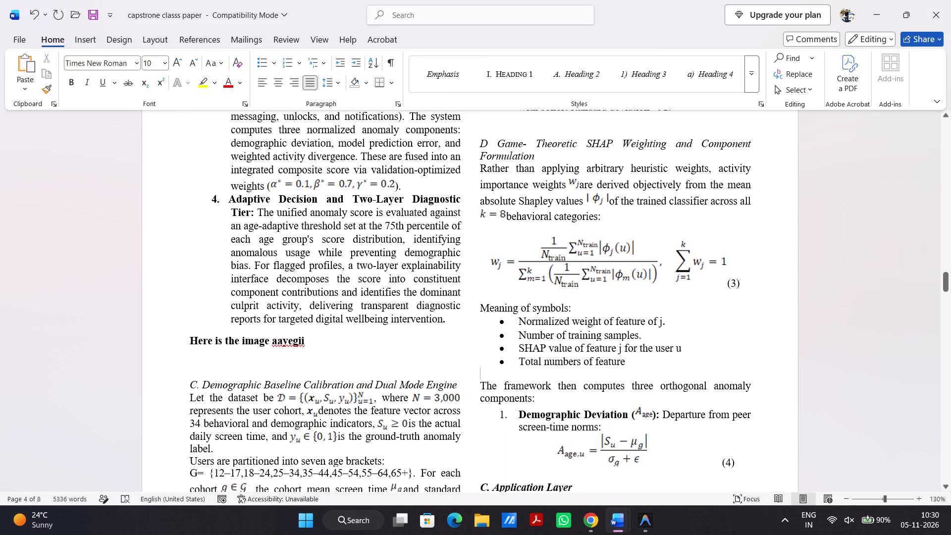
{"action": "scroll", "coordinate": [557, 405], "scroll_direction": "down", "scroll_amount": 1}
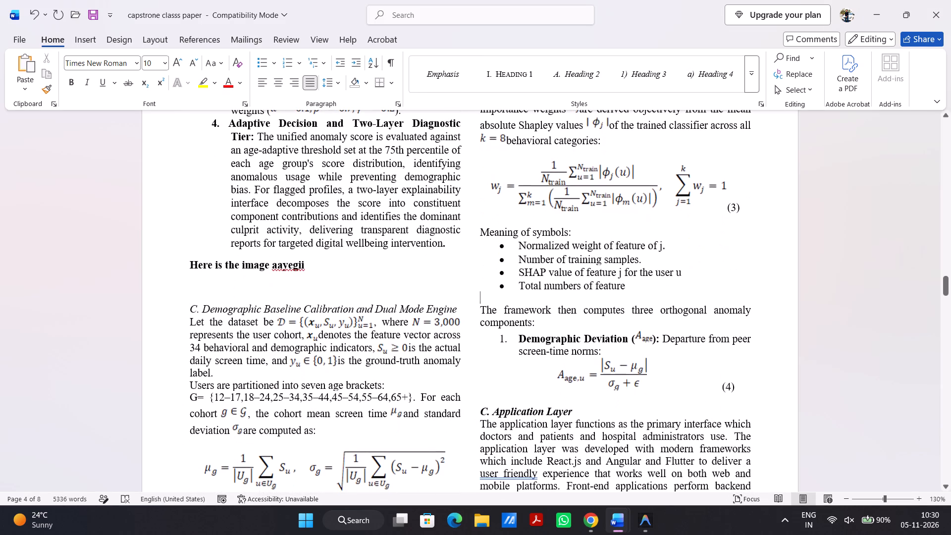
{"action": "left_click", "coordinate": [650, 404]}
{"action": "key", "text": "Tab"}
{"action": "key", "text": "BackSpace"}
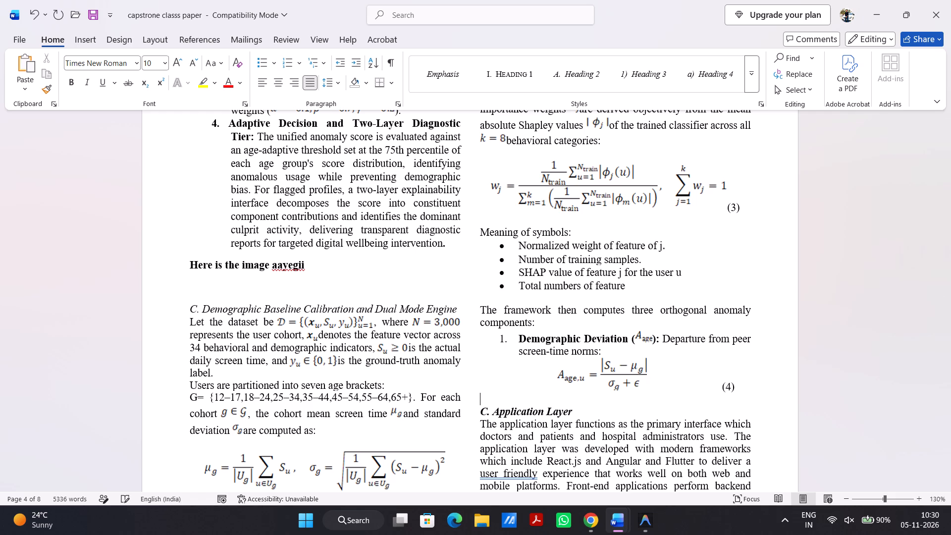
{"action": "left_click", "coordinate": [734, 385]}
{"action": "key", "text": "Return"}
{"action": "key", "text": "BackSpace"}
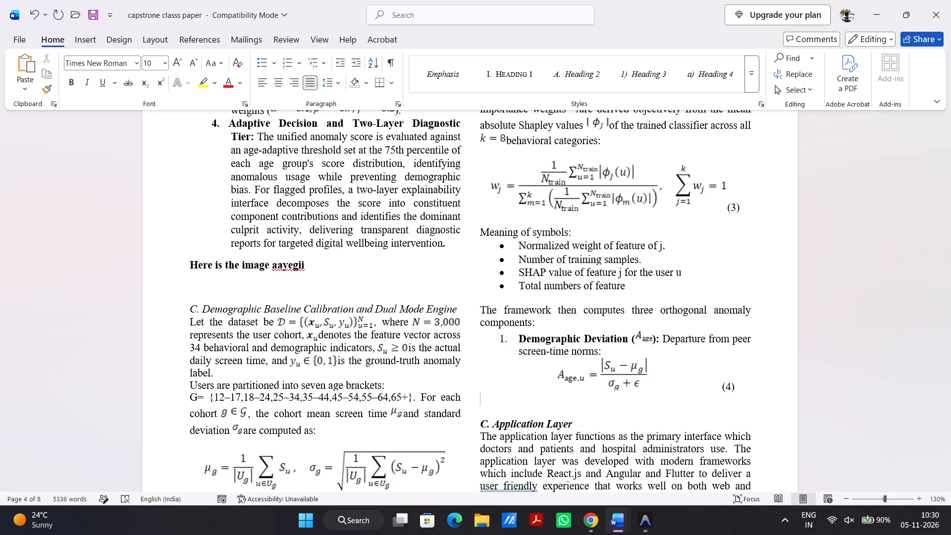
{"action": "key", "text": "Tab"}
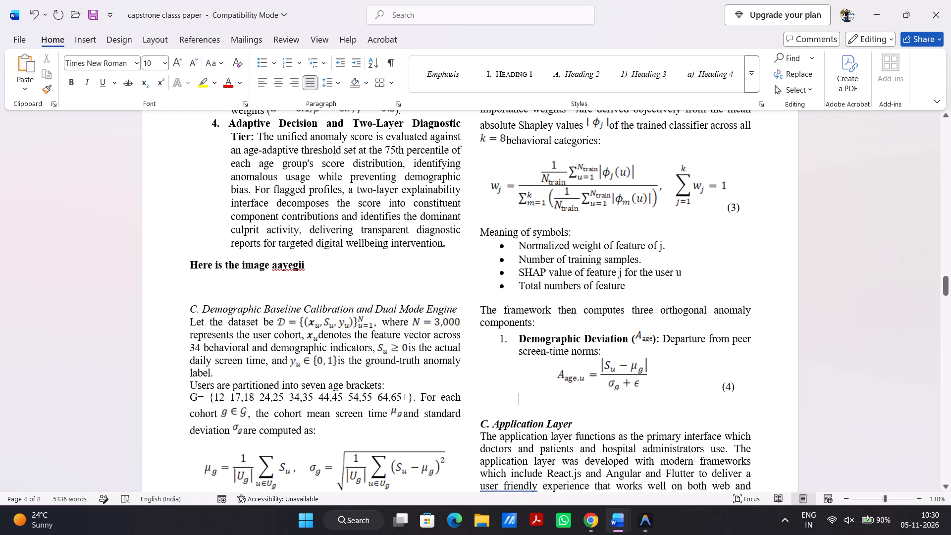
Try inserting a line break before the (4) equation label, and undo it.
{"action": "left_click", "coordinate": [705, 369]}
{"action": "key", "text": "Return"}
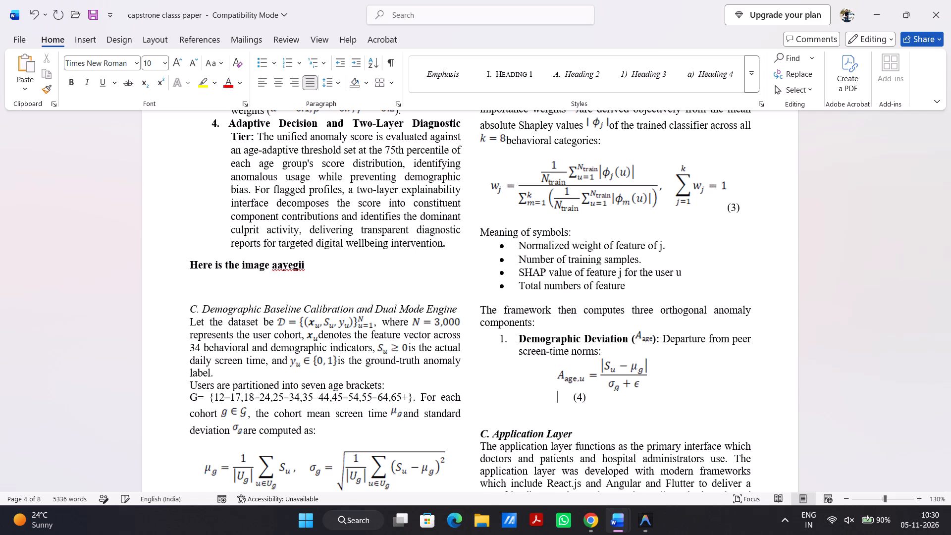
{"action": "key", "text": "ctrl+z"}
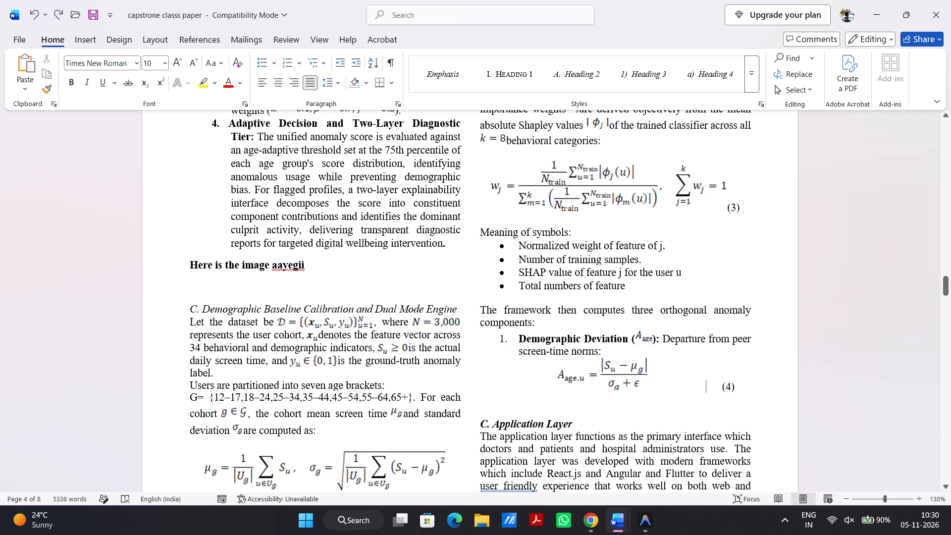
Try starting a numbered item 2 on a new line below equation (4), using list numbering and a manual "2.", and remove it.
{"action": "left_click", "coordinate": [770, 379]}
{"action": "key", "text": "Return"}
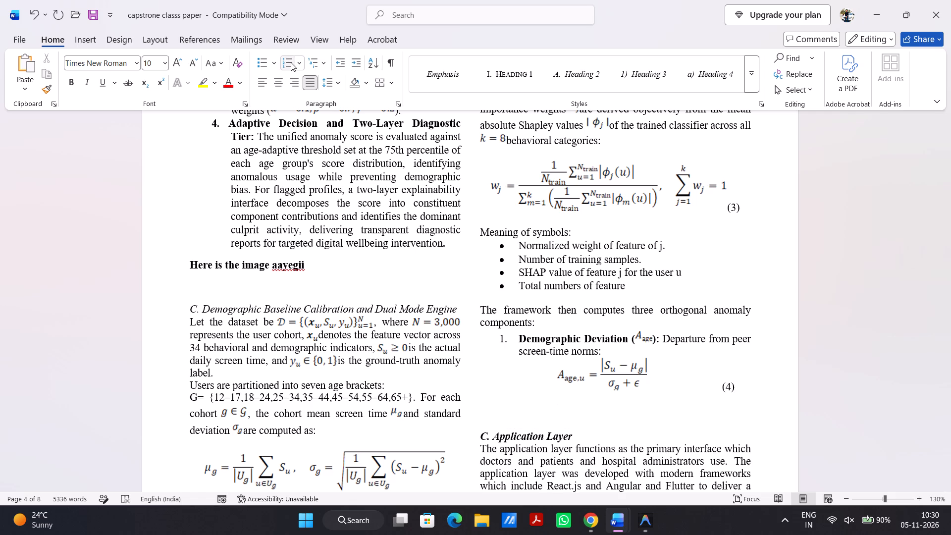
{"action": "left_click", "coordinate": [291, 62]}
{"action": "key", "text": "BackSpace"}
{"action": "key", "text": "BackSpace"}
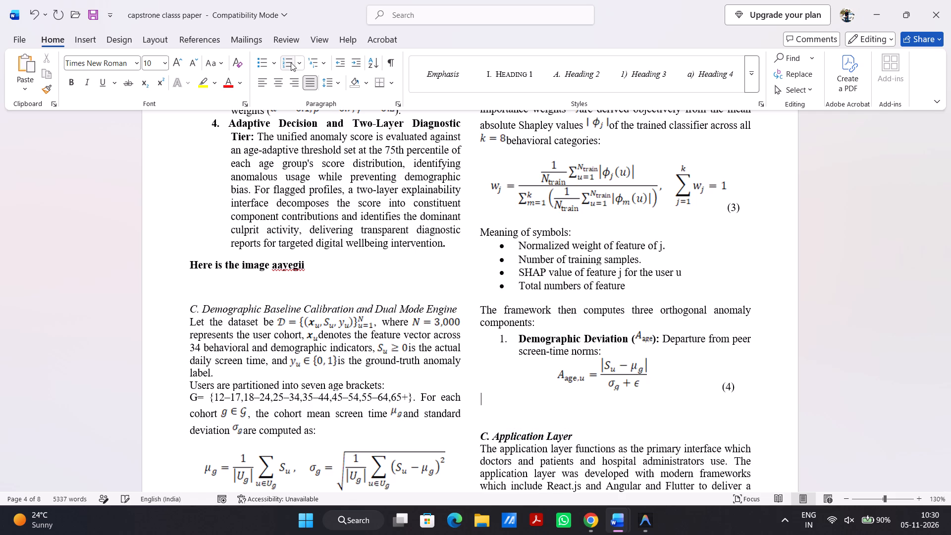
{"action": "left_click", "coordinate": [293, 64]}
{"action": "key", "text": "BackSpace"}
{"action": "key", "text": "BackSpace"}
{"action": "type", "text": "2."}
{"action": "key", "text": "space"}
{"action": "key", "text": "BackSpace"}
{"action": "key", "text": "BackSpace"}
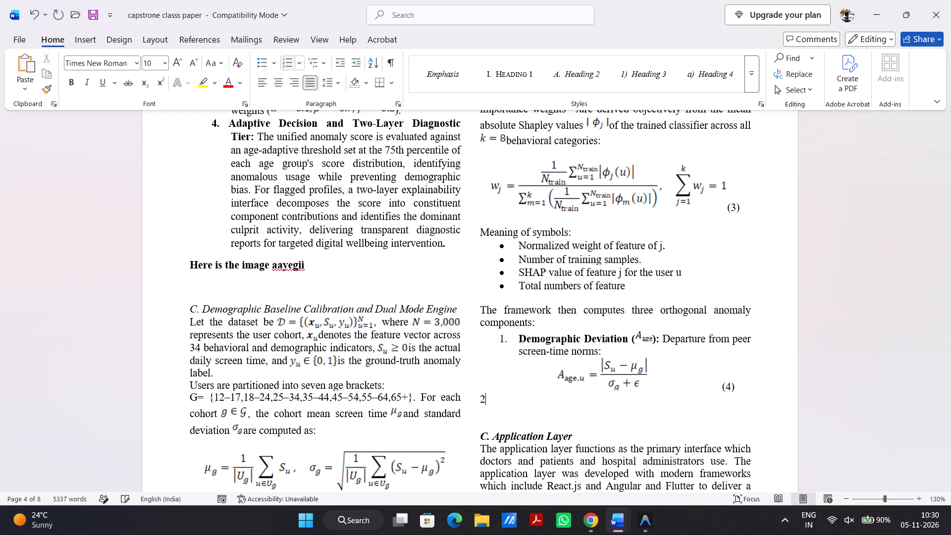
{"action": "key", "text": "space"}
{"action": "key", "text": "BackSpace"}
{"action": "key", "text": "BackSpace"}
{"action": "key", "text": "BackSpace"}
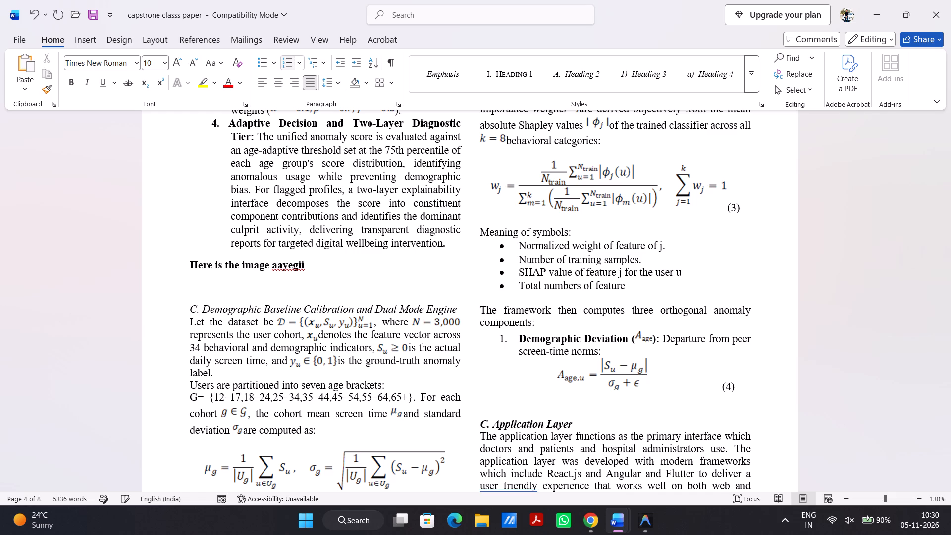
Delete the "(4)" label and the spacing before it after the Demographic Deviation equation.
{"action": "key", "text": "BackSpace"}
{"action": "key", "text": "BackSpace"}
{"action": "key", "text": "BackSpace"}
{"action": "key", "text": "BackSpace"}
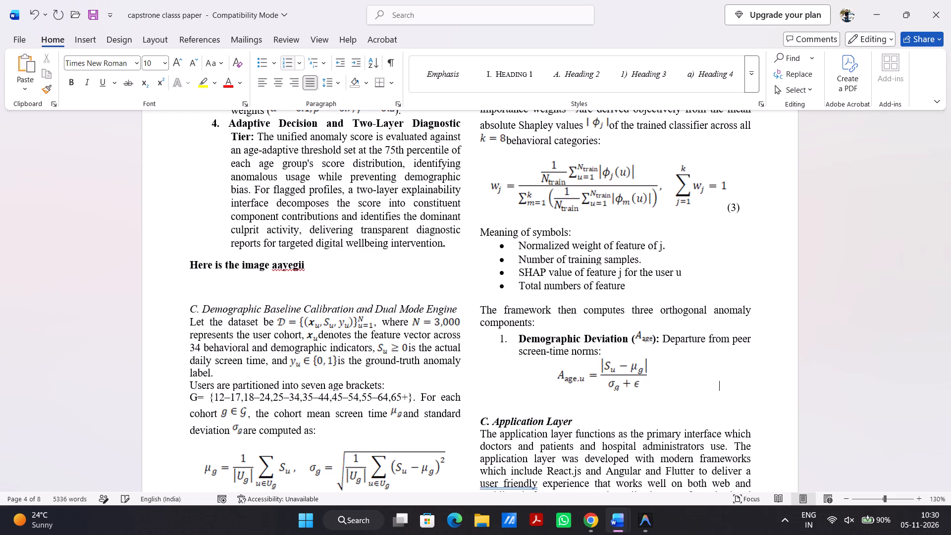
{"action": "key", "text": "BackSpace"}
{"action": "key", "text": "BackSpace"}
{"action": "key", "text": "BackSpace"}
{"action": "key", "text": "BackSpace"}
{"action": "key", "text": "BackSpace"}
{"action": "key", "text": "BackSpace"}
{"action": "key", "text": "BackSpace"}
{"action": "key", "text": "BackSpace"}
{"action": "key", "text": "BackSpace"}
{"action": "key", "text": "BackSpace"}
{"action": "key", "text": "BackSpace"}
{"action": "key", "text": "BackSpace"}
{"action": "key", "text": "BackSpace"}
{"action": "key", "text": "BackSpace"}
{"action": "key", "text": "BackSpace"}
{"action": "key", "text": "BackSpace"}
{"action": "key", "text": "BackSpace"}
{"action": "key", "text": "BackSpace"}
{"action": "key", "text": "BackSpace"}
{"action": "key", "text": "BackSpace"}
{"action": "key", "text": "BackSpace"}
{"action": "key", "text": "BackSpace"}
{"action": "key", "text": "BackSpace"}
{"action": "key", "text": "BackSpace"}
{"action": "key", "text": "BackSpace"}
{"action": "key", "text": "BackSpace"}
{"action": "key", "text": "BackSpace"}
{"action": "key", "text": "BackSpace"}
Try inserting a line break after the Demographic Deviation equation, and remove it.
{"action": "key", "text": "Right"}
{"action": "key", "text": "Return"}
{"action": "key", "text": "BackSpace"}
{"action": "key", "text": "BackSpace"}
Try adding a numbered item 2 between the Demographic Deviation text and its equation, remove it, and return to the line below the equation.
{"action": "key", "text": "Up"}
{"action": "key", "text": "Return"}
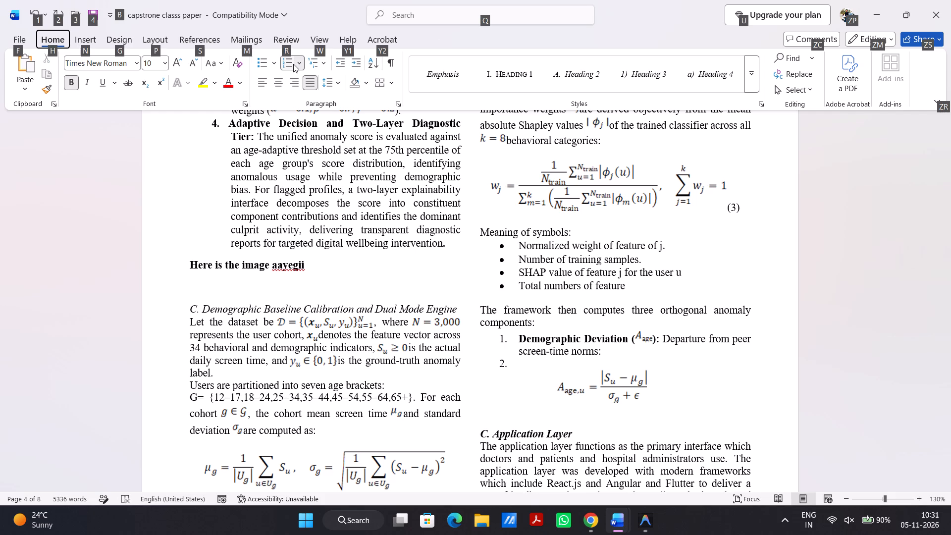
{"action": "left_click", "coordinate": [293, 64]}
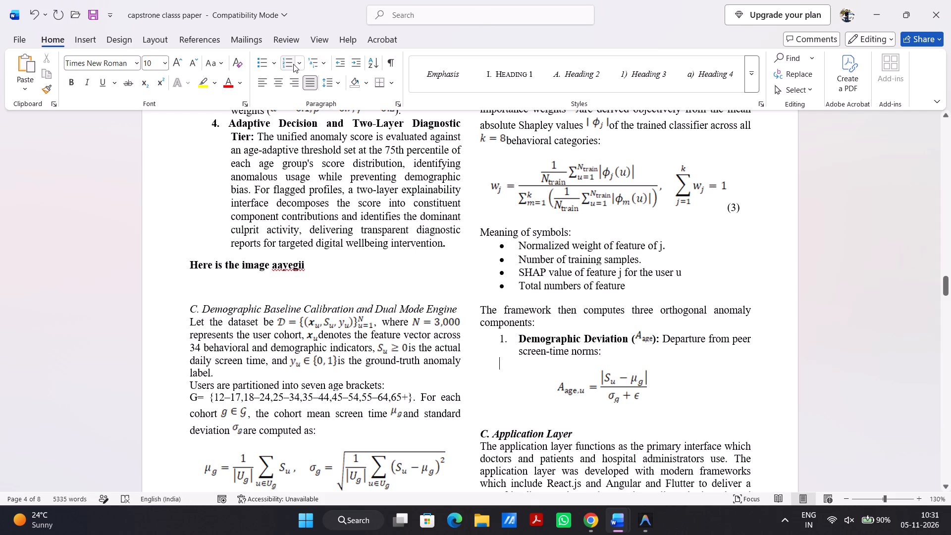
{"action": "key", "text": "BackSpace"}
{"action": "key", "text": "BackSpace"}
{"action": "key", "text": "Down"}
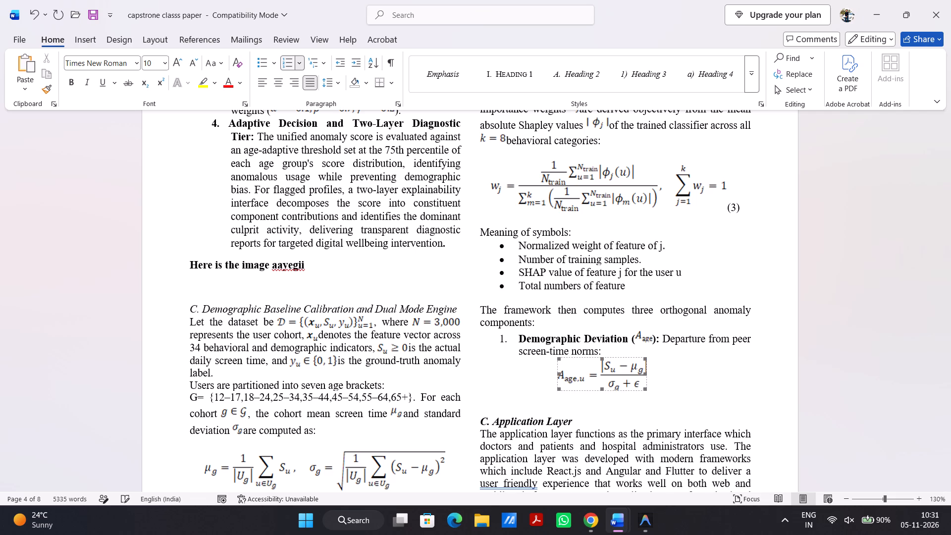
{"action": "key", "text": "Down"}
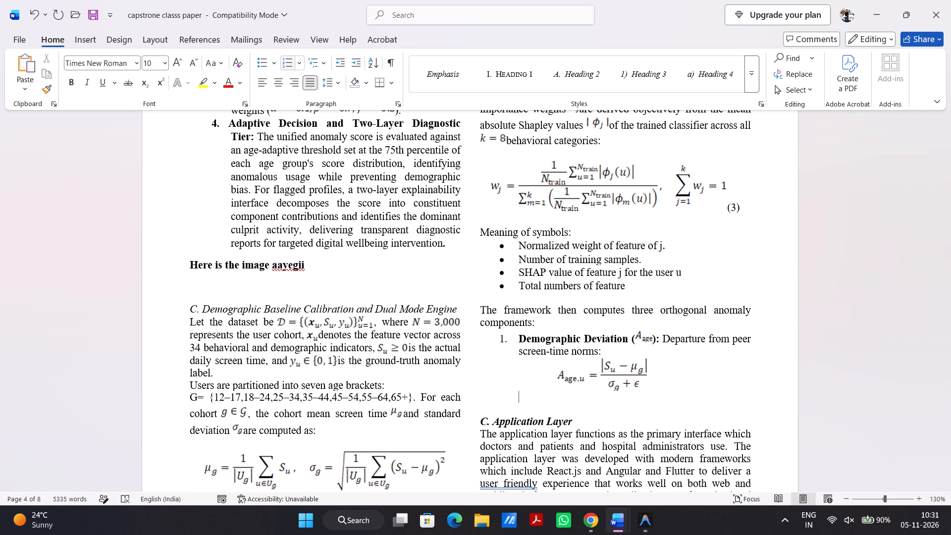
Start numbered item 2 on the line below the Demographic Deviation equation, using a manual "2.".
{"action": "left_click", "coordinate": [285, 71]}
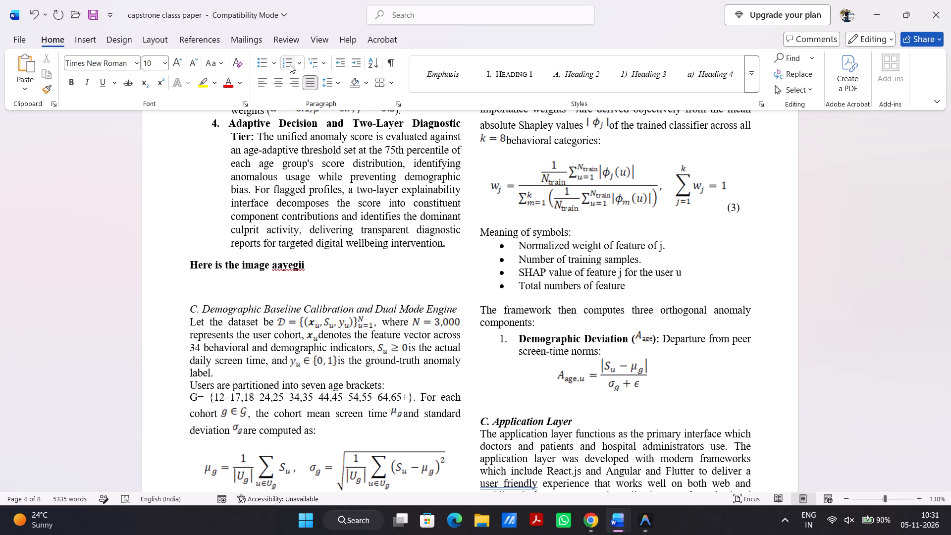
{"action": "left_click", "coordinate": [290, 64]}
{"action": "key", "text": "BackSpace"}
{"action": "key", "text": "BackSpace"}
{"action": "type", "text": "2."}
{"action": "key", "text": "space"}
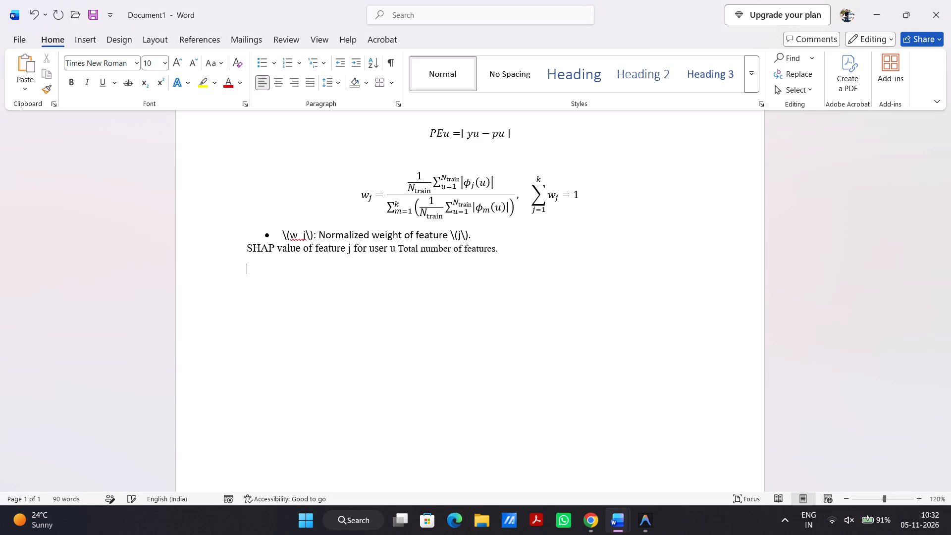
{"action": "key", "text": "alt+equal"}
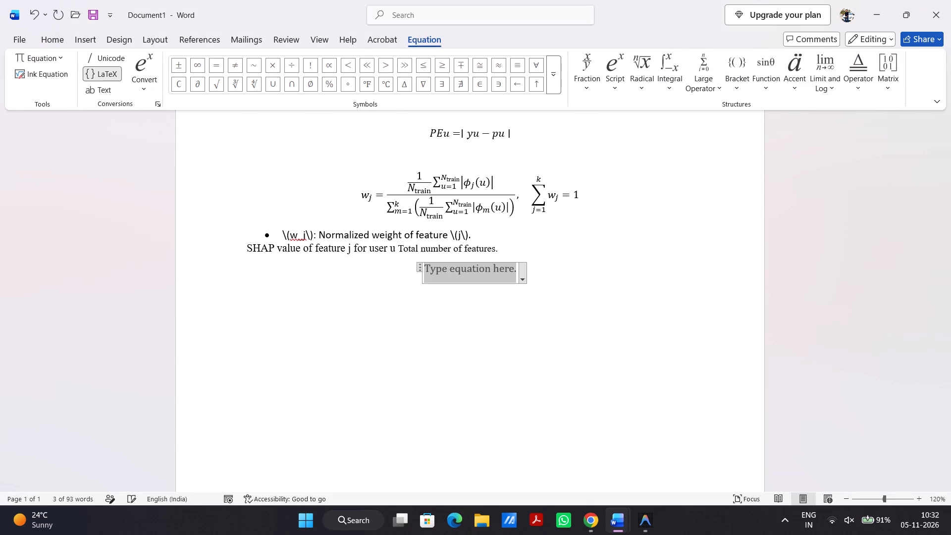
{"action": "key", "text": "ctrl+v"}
Convert the two pasted 0.5 fraction terms and the "A_pred,u =" line to Professional equation format.
{"action": "left_click", "coordinate": [609, 341]}
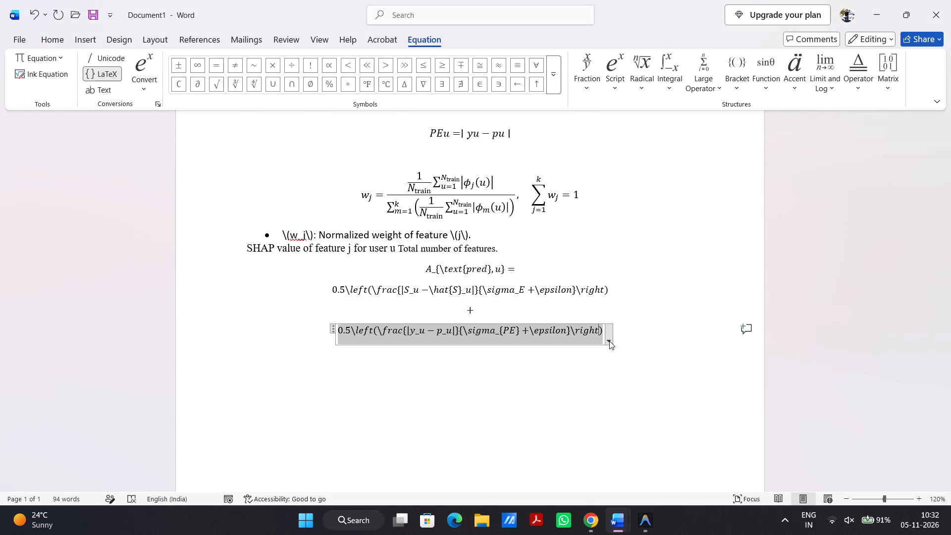
{"action": "left_click", "coordinate": [579, 372]}
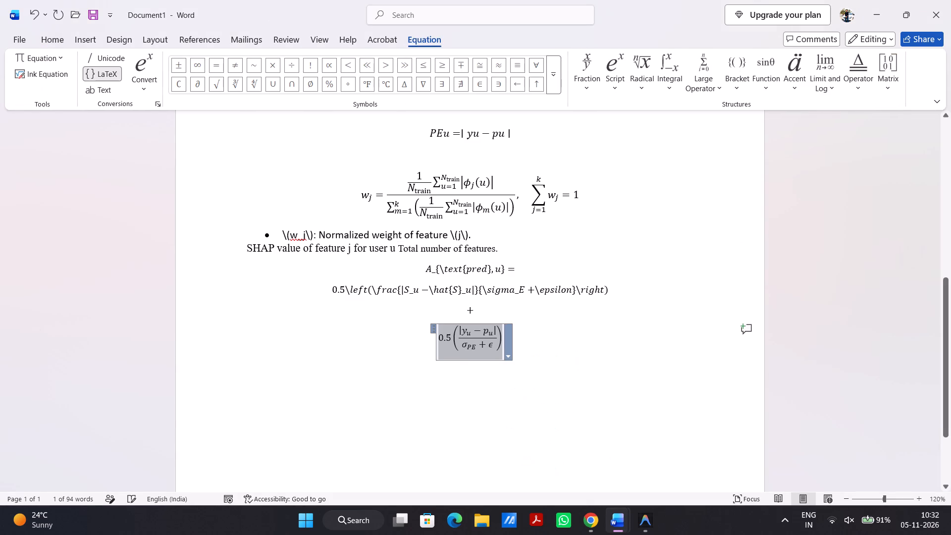
{"action": "left_click", "coordinate": [483, 289]}
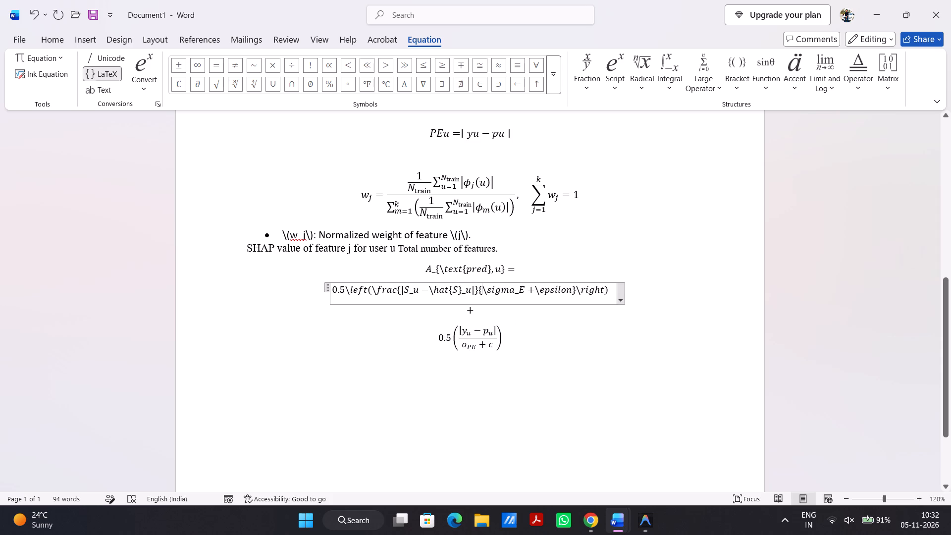
{"action": "left_click", "coordinate": [620, 298]}
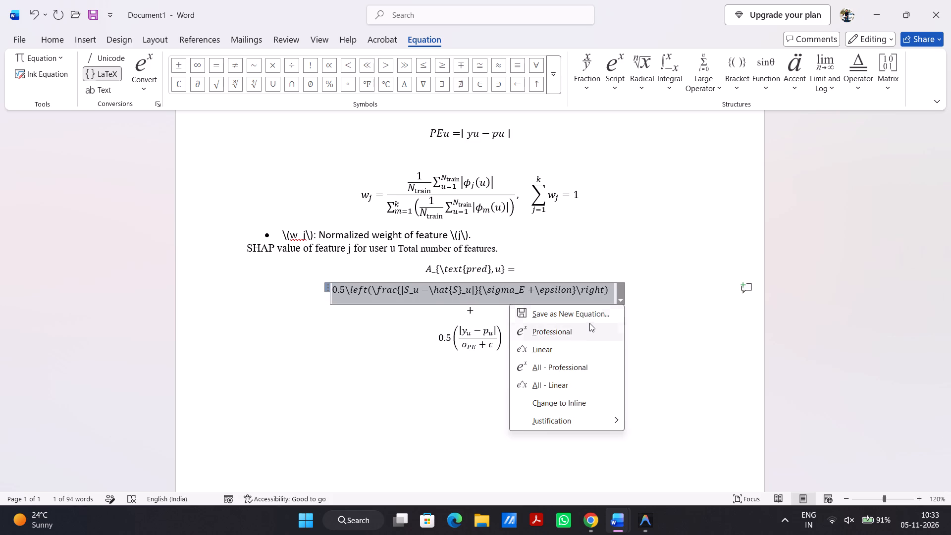
{"action": "left_click", "coordinate": [590, 326]}
{"action": "left_click", "coordinate": [514, 269]}
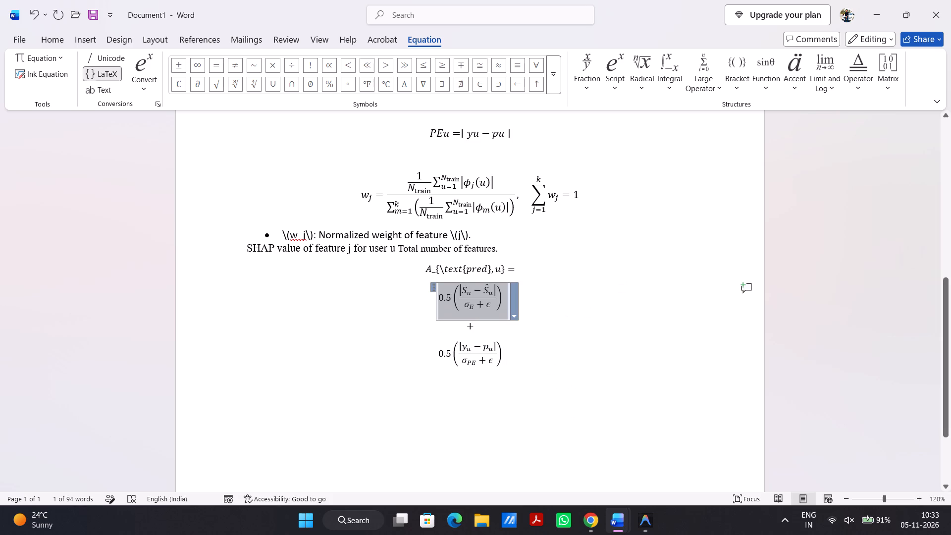
{"action": "left_click", "coordinate": [523, 277]}
{"action": "left_click", "coordinate": [524, 277]}
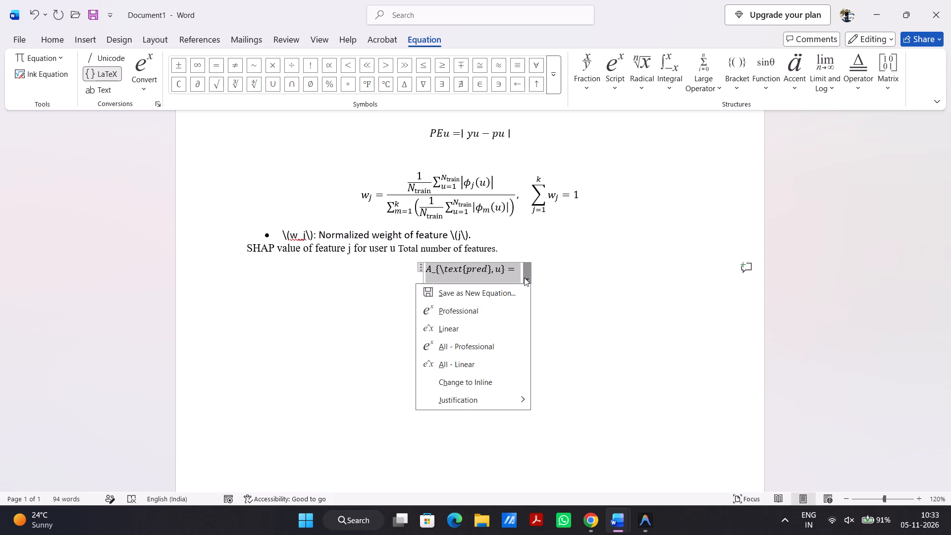
{"action": "left_click", "coordinate": [499, 305]}
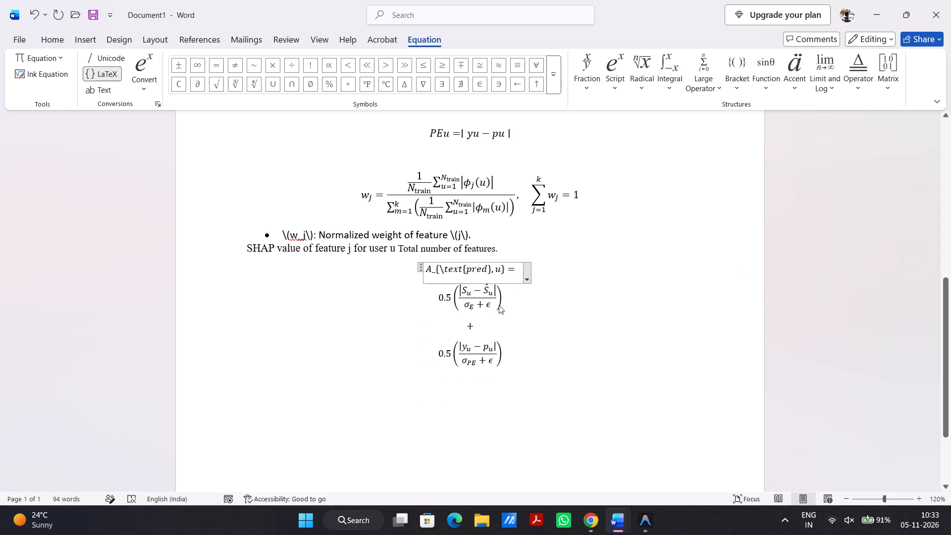
{"action": "left_click", "coordinate": [529, 280]}
{"action": "left_click", "coordinate": [501, 311]}
{"action": "left_click", "coordinate": [481, 275]}
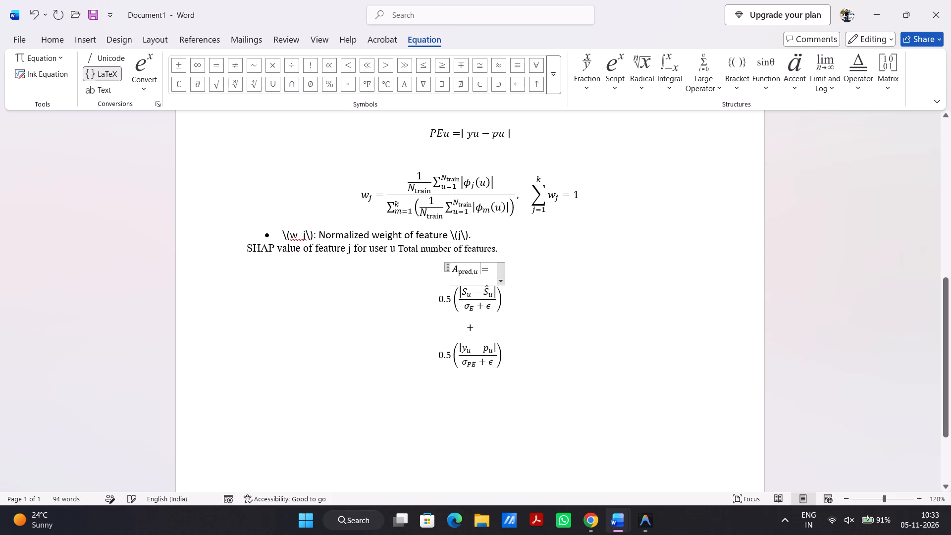
Copy the 0.5 term with S_u and σ_E and paste it after "A_pred,u =" on the equation's first line.
{"action": "left_click", "coordinate": [581, 271]}
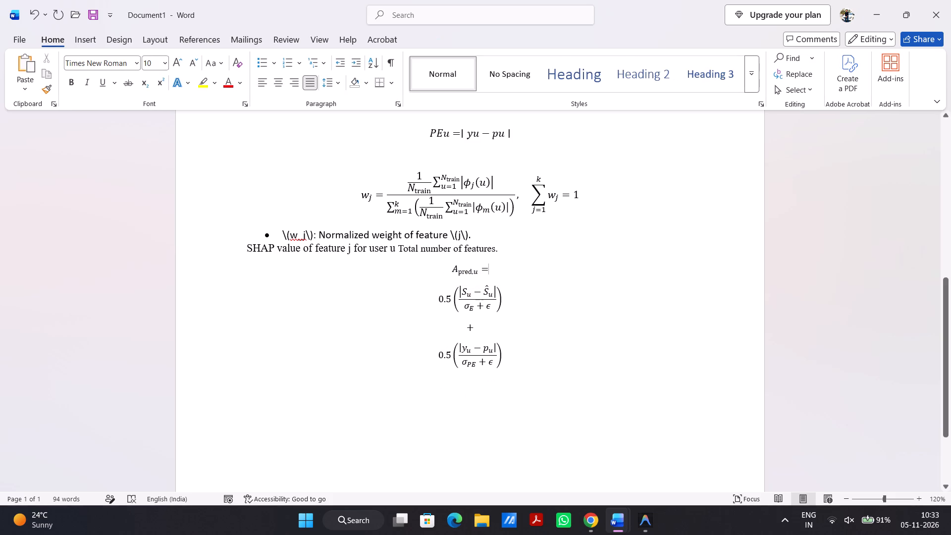
{"action": "left_click", "coordinate": [489, 270]}
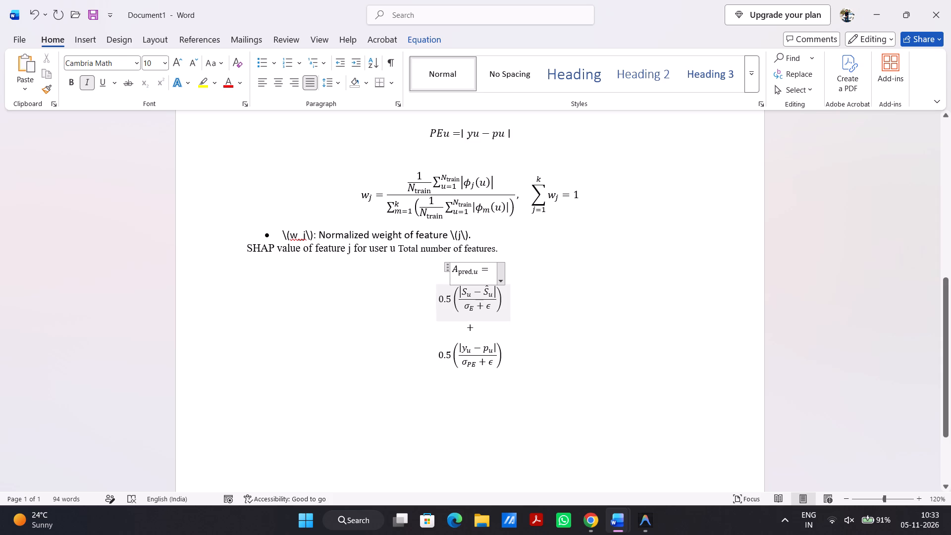
{"action": "left_click", "coordinate": [491, 295]}
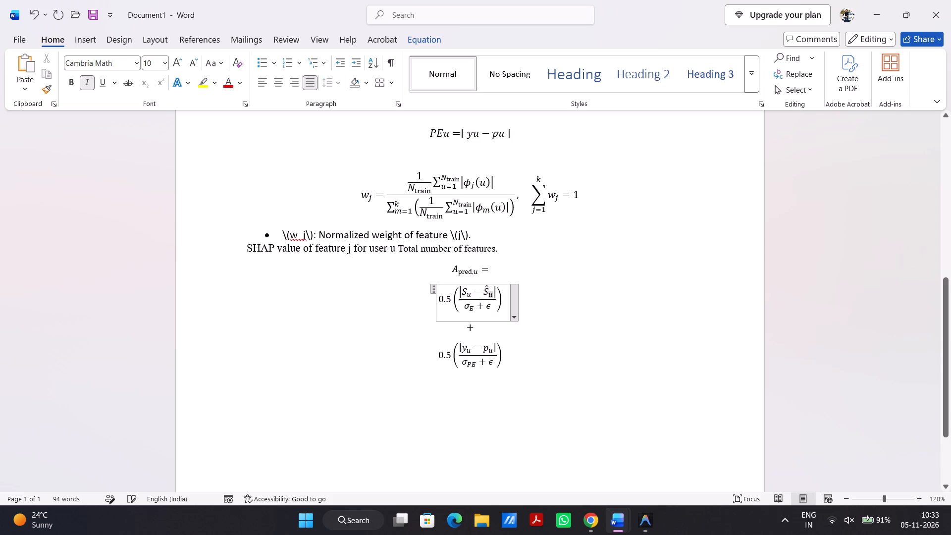
{"action": "left_click_drag", "start_coordinate": [500, 306], "coordinate": [440, 301]}
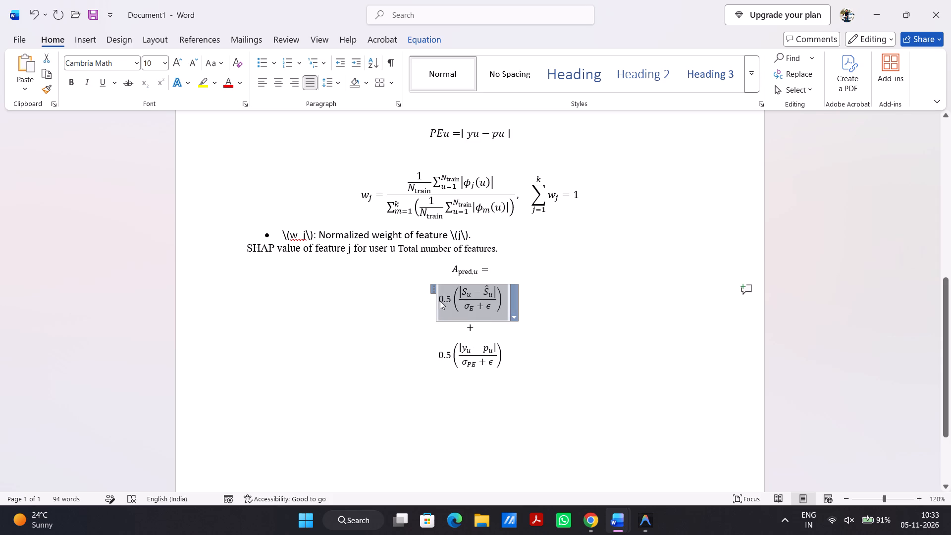
{"action": "key", "text": "ctrl+c"}
{"action": "left_click", "coordinate": [499, 264]}
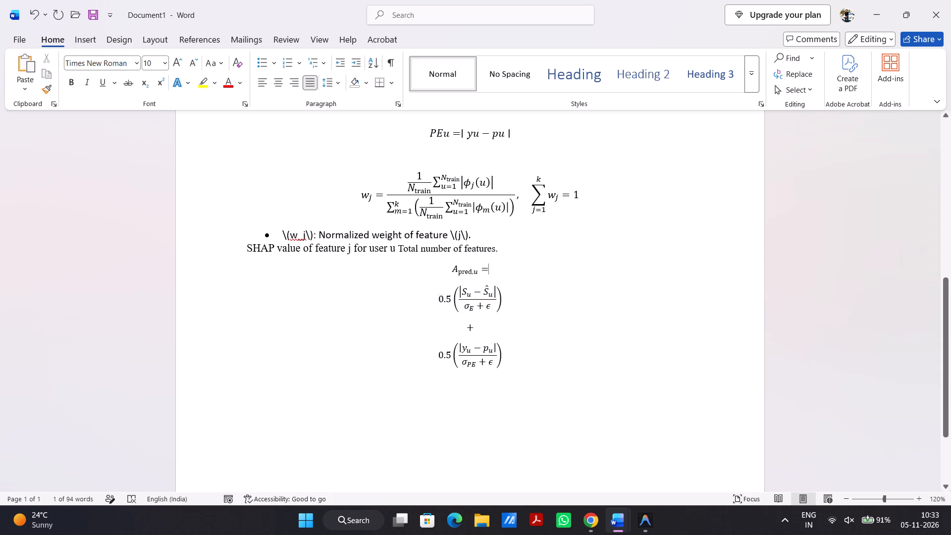
{"action": "left_click", "coordinate": [482, 266]}
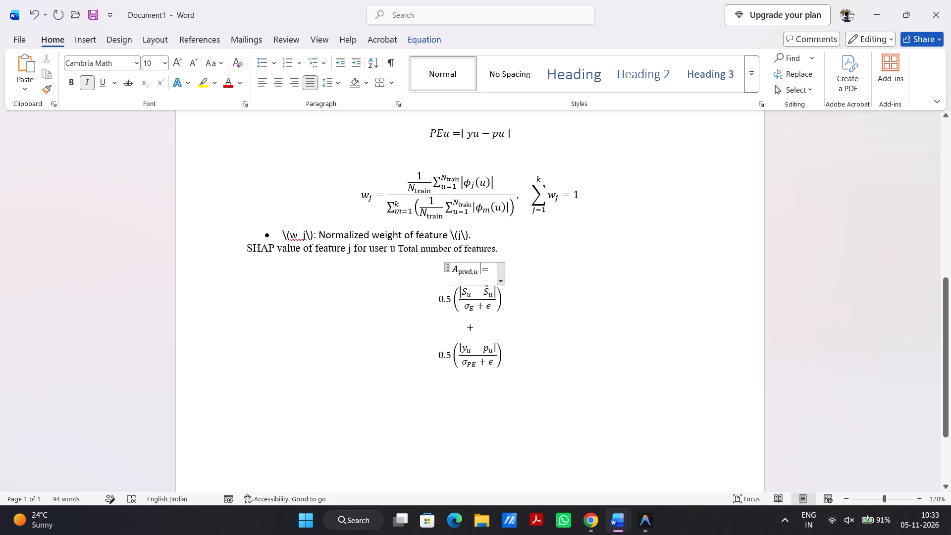
{"action": "left_click", "coordinate": [490, 267]}
{"action": "key", "text": "ctrl+v"}
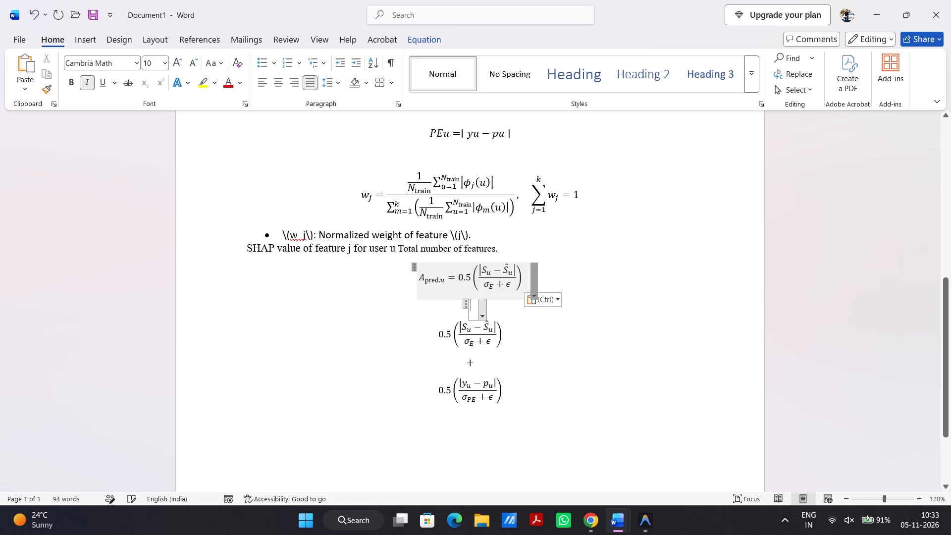
Copy the 0.5 term with y_u − p_u, and add a plus sign and a space after the combined A_pred,u expression.
{"action": "left_click", "coordinate": [471, 421]}
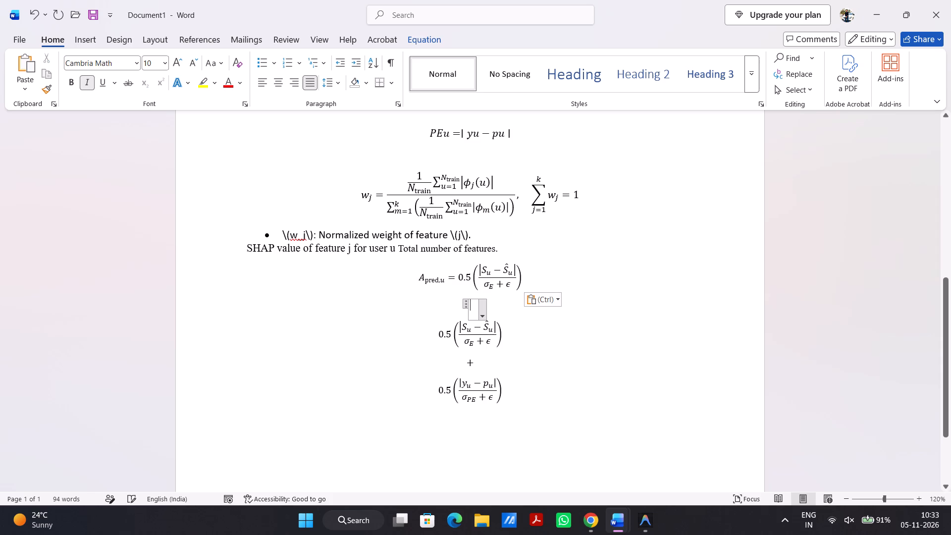
{"action": "double_click", "coordinate": [481, 403]}
{"action": "left_click", "coordinate": [492, 404]}
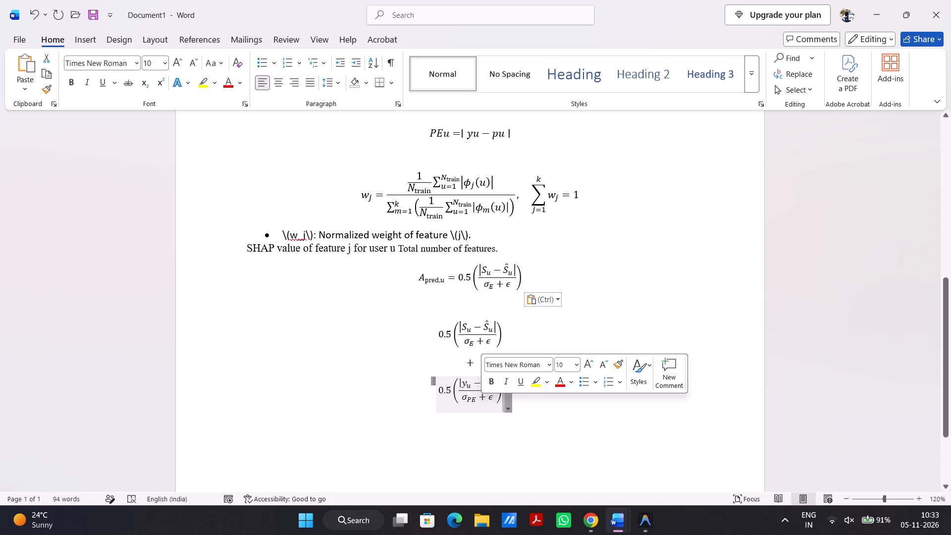
{"action": "double_click", "coordinate": [497, 404]}
{"action": "key", "text": "ctrl+c"}
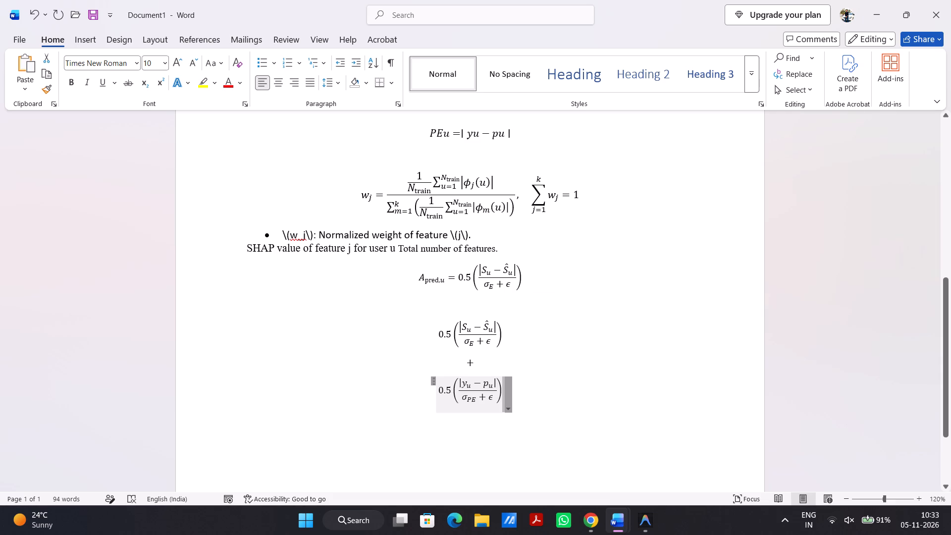
{"action": "left_click", "coordinate": [530, 278]}
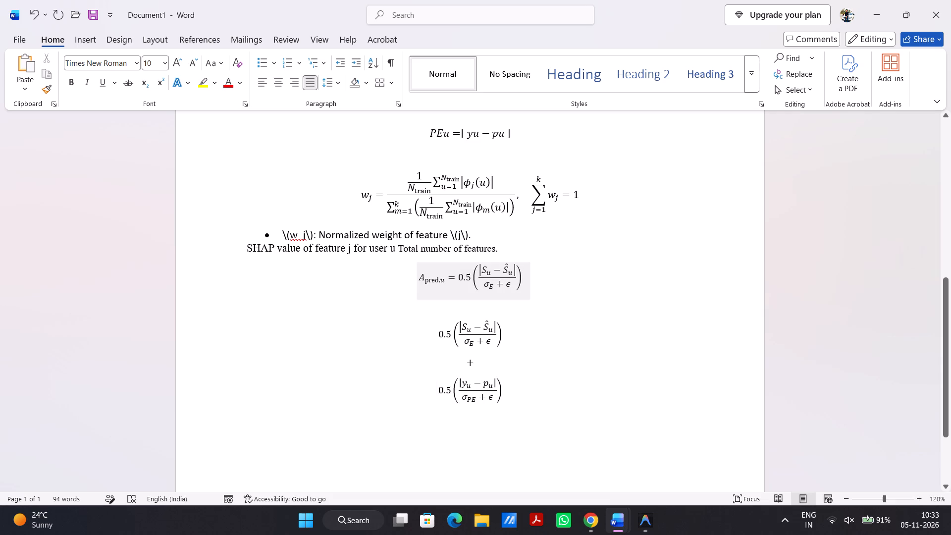
{"action": "key", "text": "shift+plus"}
{"action": "key", "text": "space"}
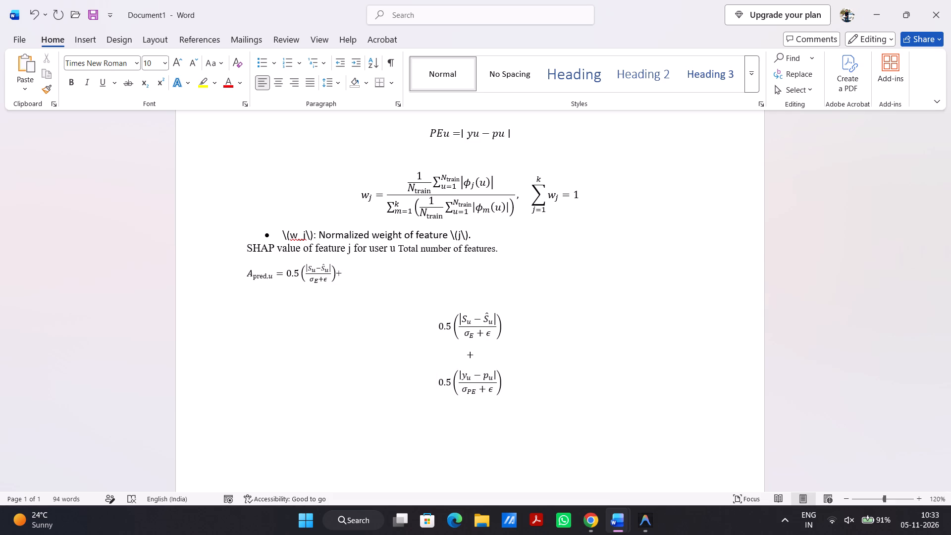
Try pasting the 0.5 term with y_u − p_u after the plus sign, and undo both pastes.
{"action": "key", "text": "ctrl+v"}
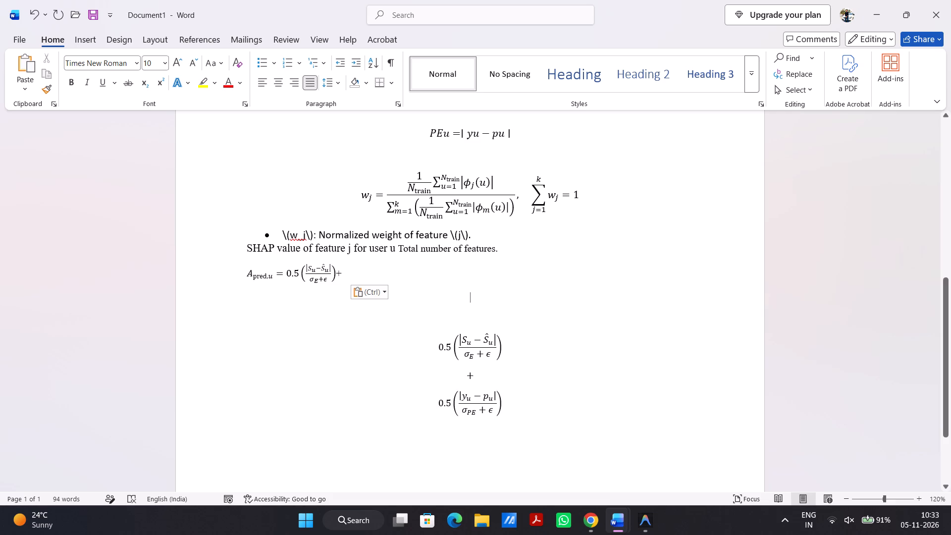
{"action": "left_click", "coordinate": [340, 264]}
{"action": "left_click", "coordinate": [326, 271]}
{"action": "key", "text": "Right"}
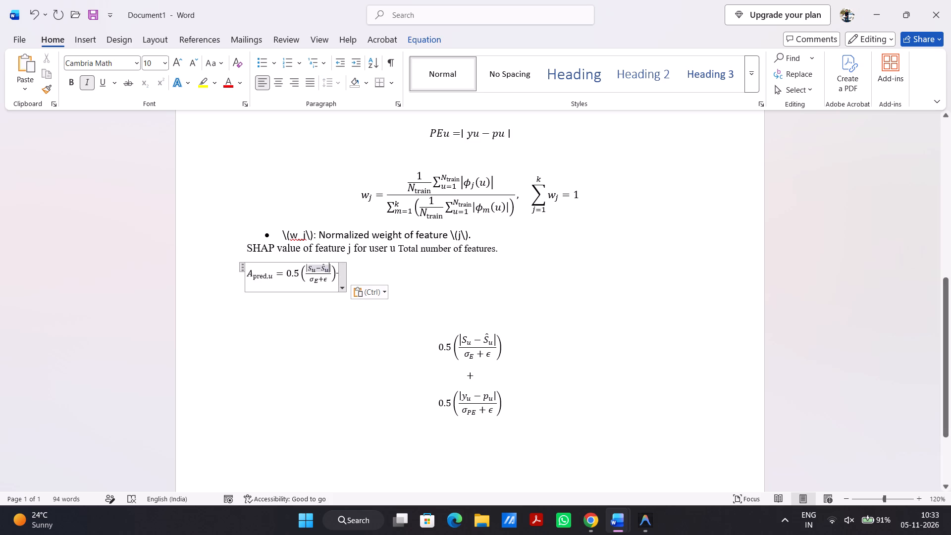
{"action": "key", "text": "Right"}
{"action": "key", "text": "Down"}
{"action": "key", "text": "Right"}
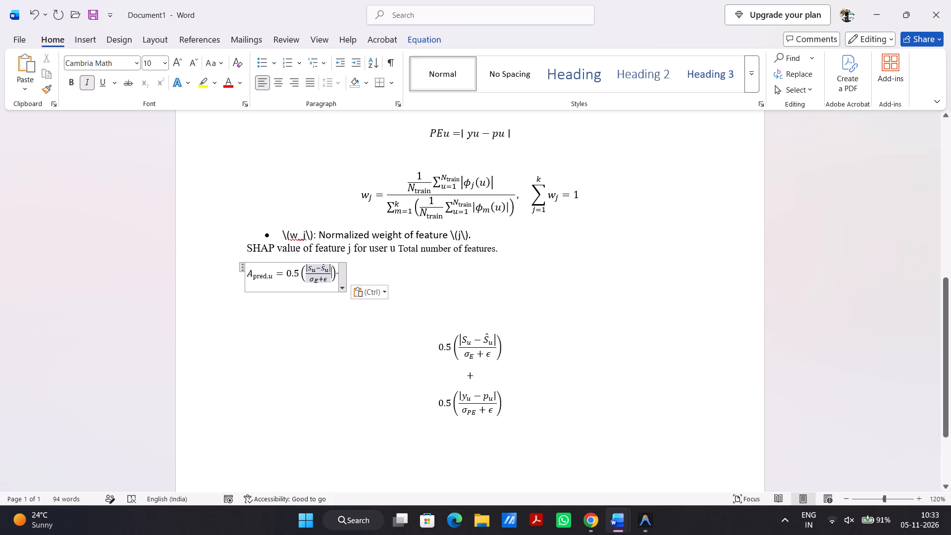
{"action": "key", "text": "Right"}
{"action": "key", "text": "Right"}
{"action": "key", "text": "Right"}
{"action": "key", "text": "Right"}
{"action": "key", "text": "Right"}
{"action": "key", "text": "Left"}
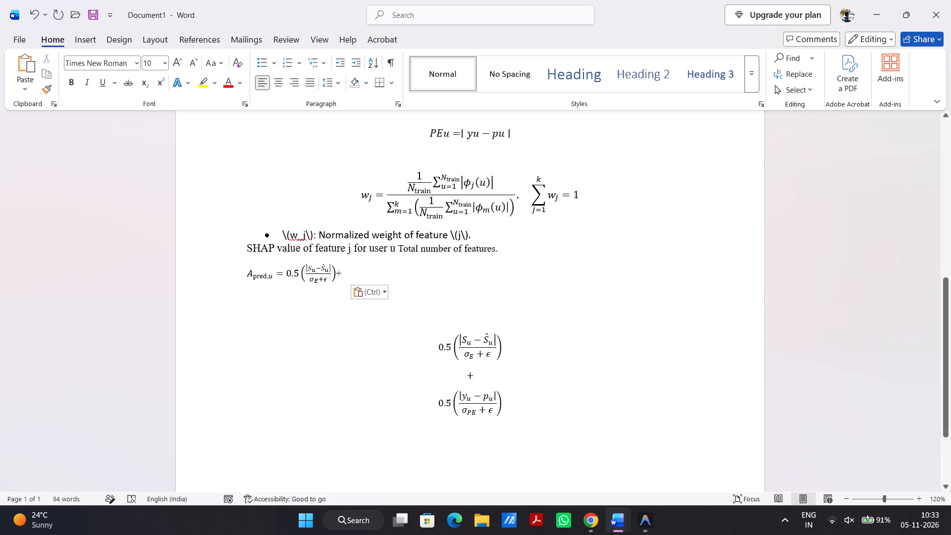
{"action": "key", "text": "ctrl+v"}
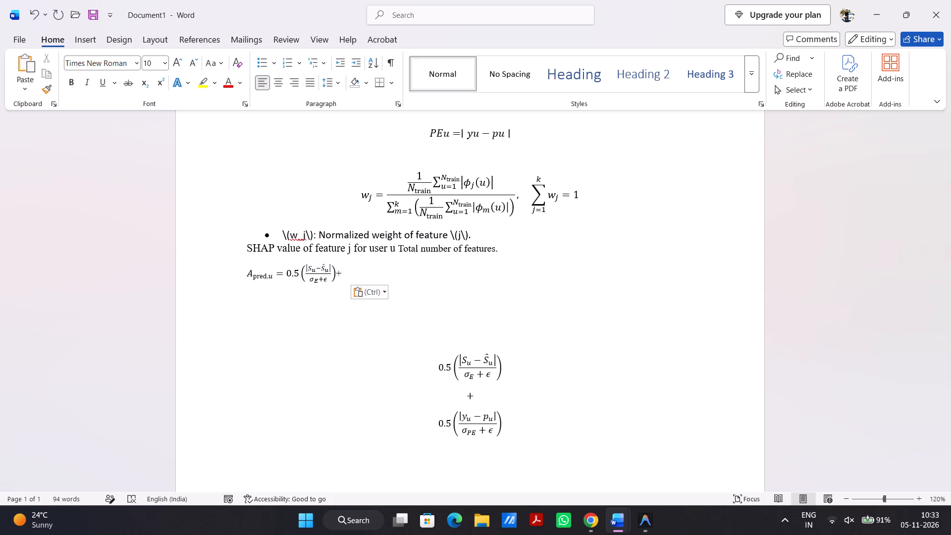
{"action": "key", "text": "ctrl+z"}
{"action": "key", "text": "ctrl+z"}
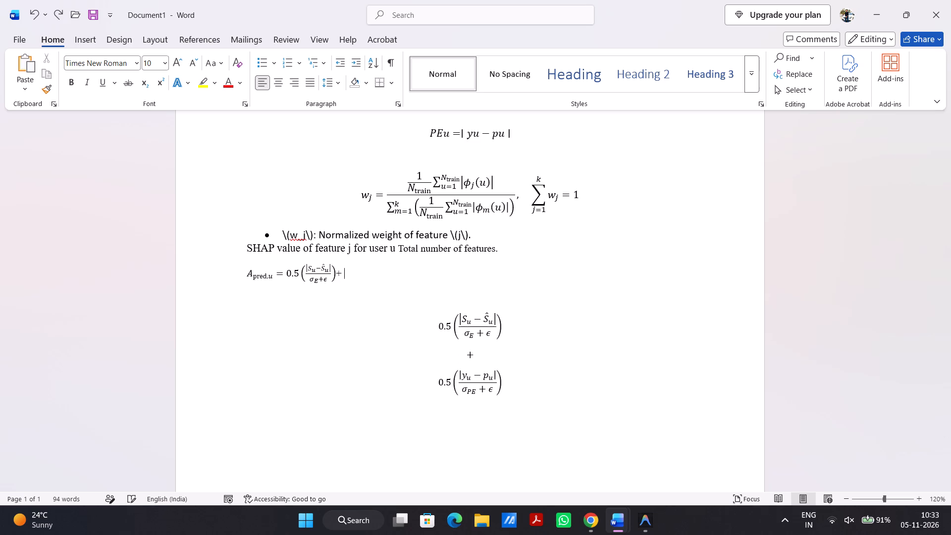
Undo the last edit, re-add a plus sign and a space after the combined A_pred,u expression, and try pasting the second term.
{"action": "key", "text": "ctrl+z"}
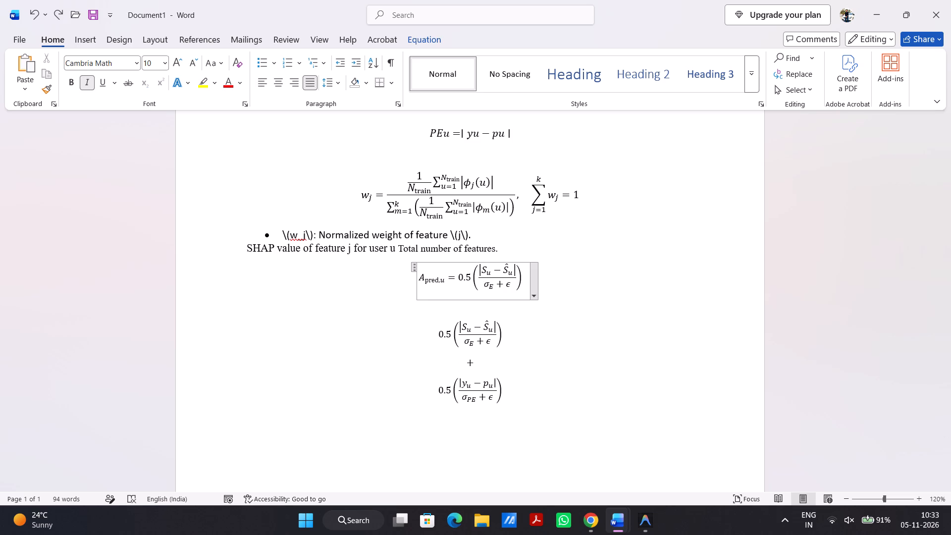
{"action": "key", "text": "shift+plus"}
{"action": "key", "text": "space"}
{"action": "key", "text": "ctrl+v"}
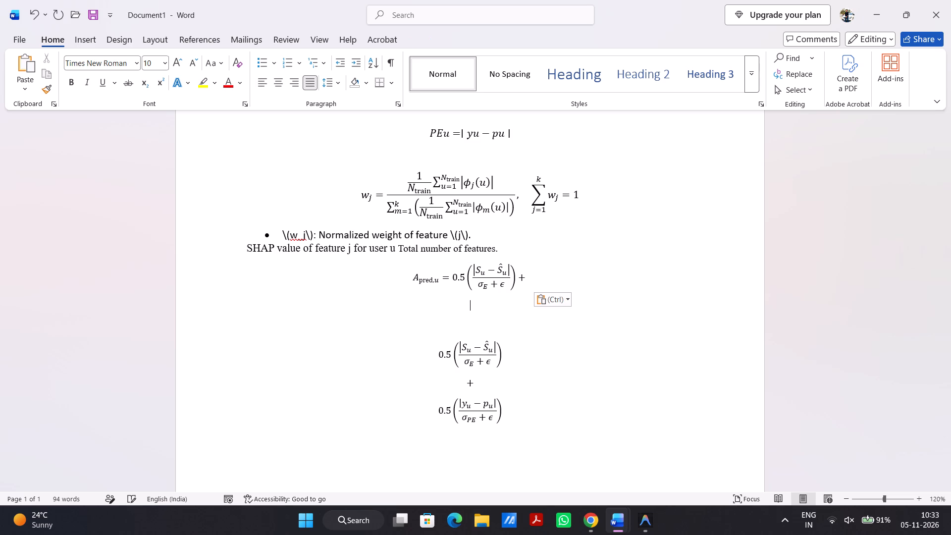
Copy the 0.5 term with y_u − p_u and σ_PE and paste it after the plus sign in the A_pred,u equation.
{"action": "left_click", "coordinate": [507, 354]}
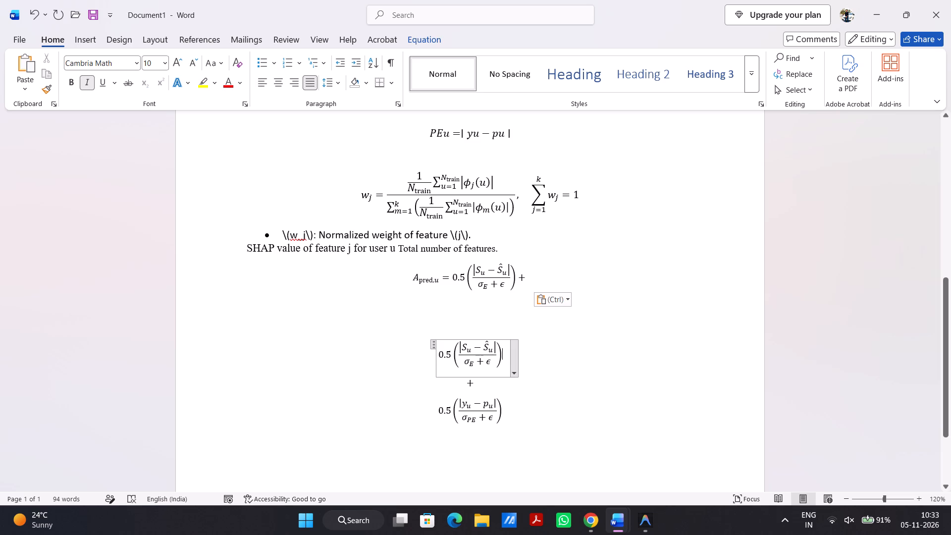
{"action": "left_click", "coordinate": [505, 414]}
{"action": "left_click_drag", "start_coordinate": [505, 414], "coordinate": [456, 401]}
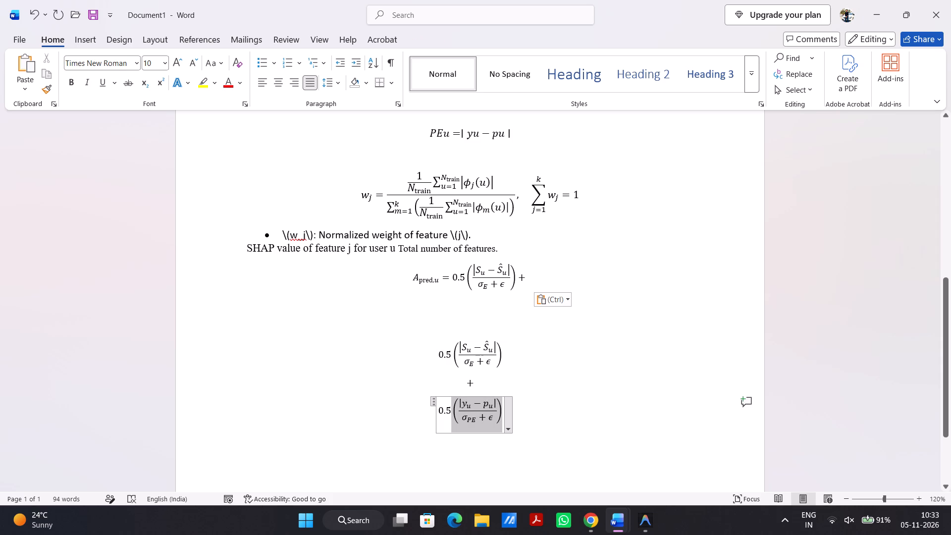
{"action": "left_click_drag", "start_coordinate": [456, 401], "coordinate": [440, 400]}
{"action": "key", "text": "ctrl+c"}
{"action": "key", "text": "ctrl+c"}
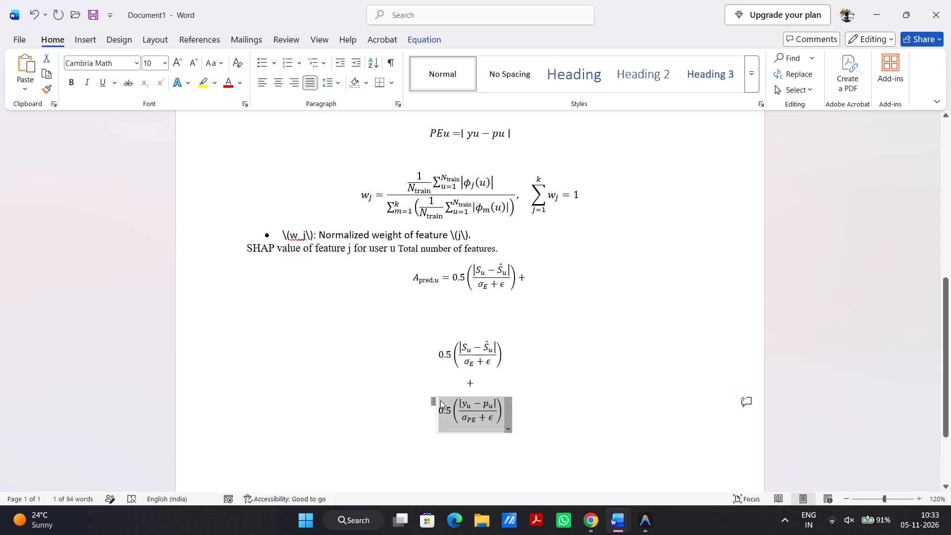
{"action": "left_click", "coordinate": [528, 282]}
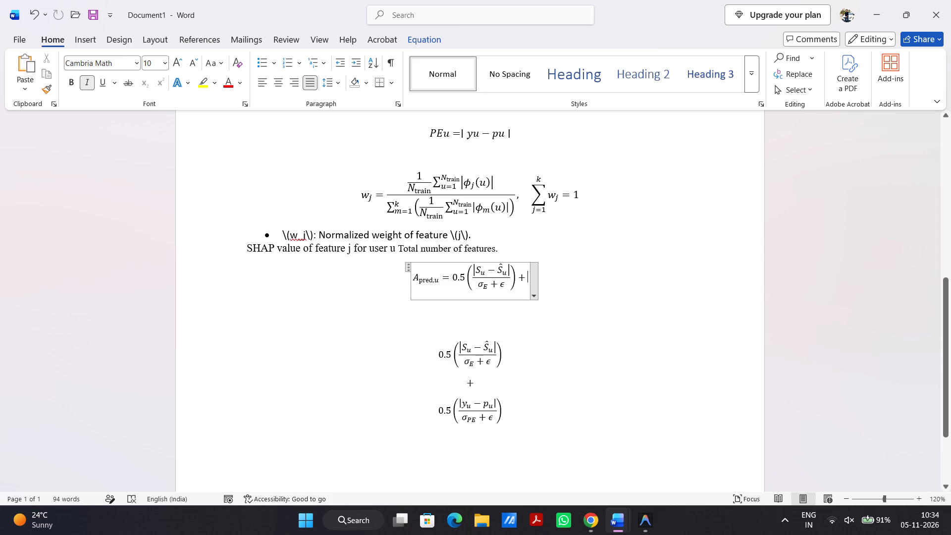
{"action": "key", "text": "space"}
{"action": "key", "text": "space"}
{"action": "key", "text": "space"}
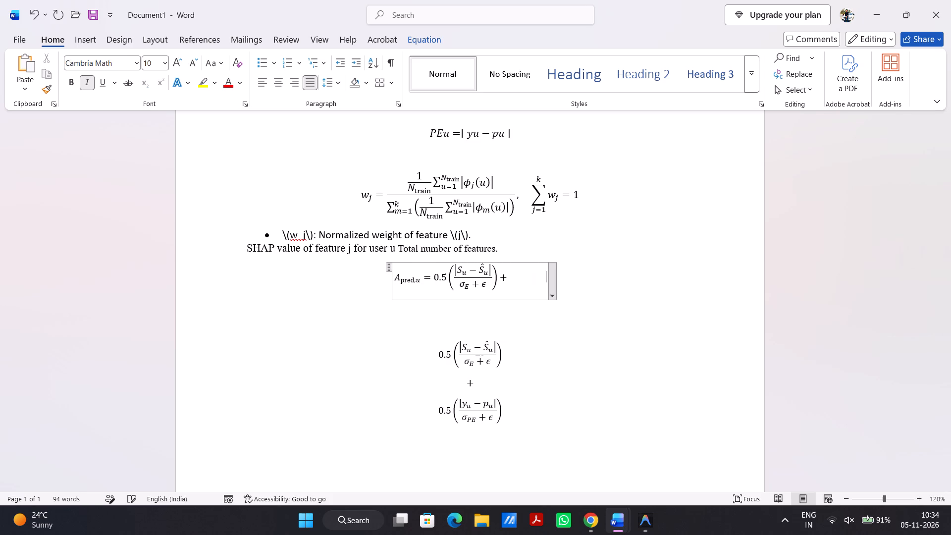
{"action": "key", "text": "Left"}
{"action": "key", "text": "Left"}
{"action": "key", "text": "Left"}
{"action": "key", "text": "Left"}
{"action": "key", "text": "Left"}
{"action": "key", "text": "Left"}
{"action": "key", "text": "Left"}
{"action": "key", "text": "Left"}
{"action": "key", "text": "Left"}
{"action": "key", "text": "Left"}
{"action": "key", "text": "Left"}
{"action": "key", "text": "Left"}
{"action": "key", "text": "Left"}
{"action": "key", "text": "Left"}
{"action": "key", "text": "Left"}
{"action": "key", "text": "Left"}
{"action": "key", "text": "Left"}
{"action": "key", "text": "Left"}
{"action": "key", "text": "Left"}
{"action": "key", "text": "Left"}
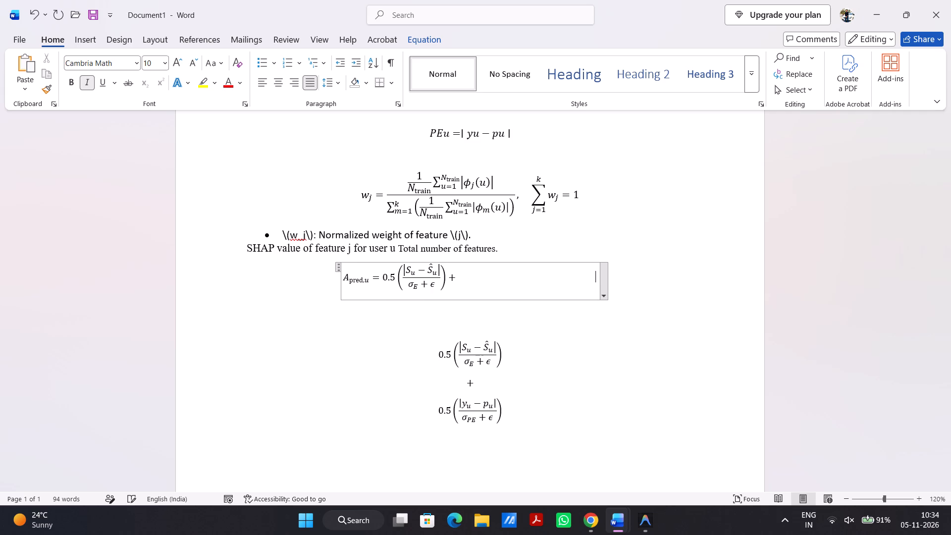
{"action": "key", "text": "Left"}
{"action": "key", "text": "Left"}
{"action": "key", "text": "Left"}
{"action": "key", "text": "Left"}
{"action": "key", "text": "Left"}
{"action": "key", "text": "Left"}
{"action": "key", "text": "Left"}
{"action": "key", "text": "Left"}
{"action": "key", "text": "Left"}
{"action": "key", "text": "space"}
{"action": "key", "text": "ctrl+v"}
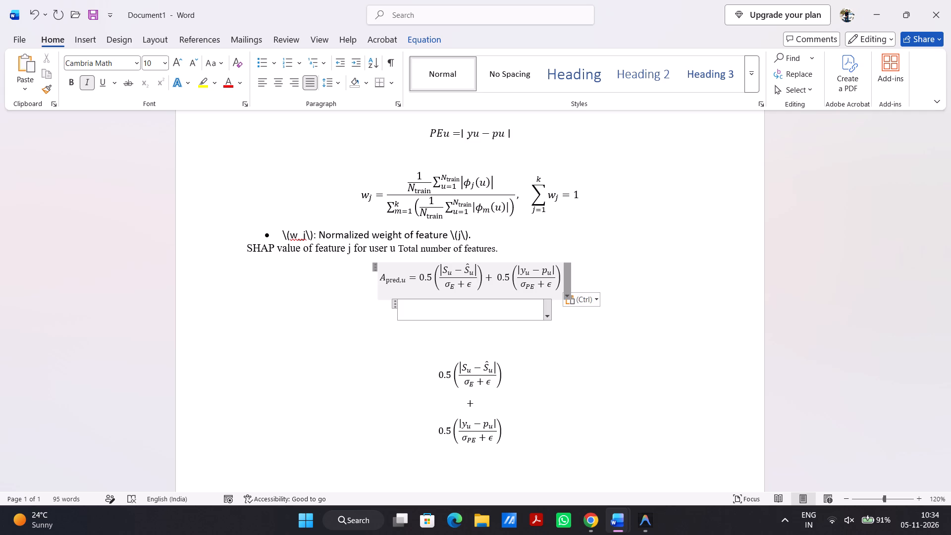
{"action": "left_click", "coordinate": [506, 271]}
{"action": "left_click_drag", "start_coordinate": [559, 288], "coordinate": [380, 284]}
{"action": "key", "text": "ctrl+c"}
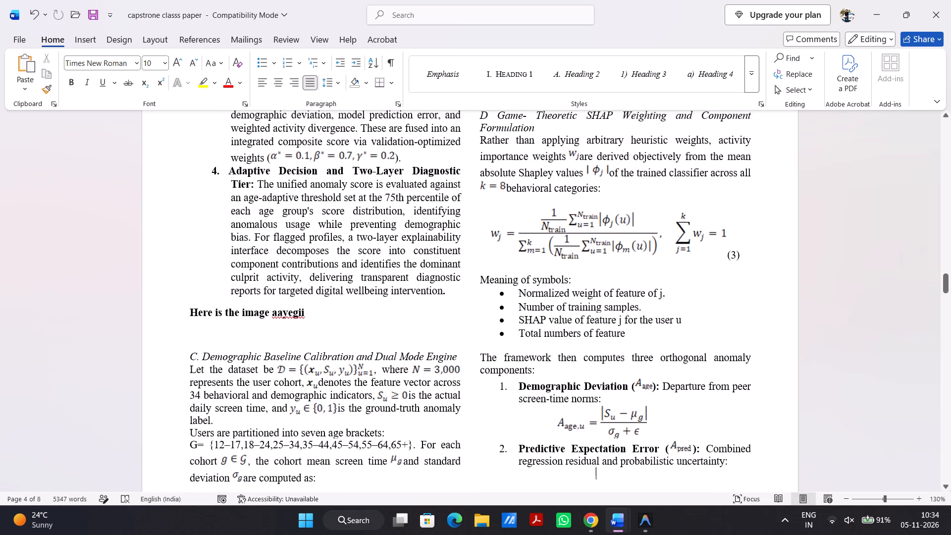
{"action": "key", "text": "ctrl+v"}
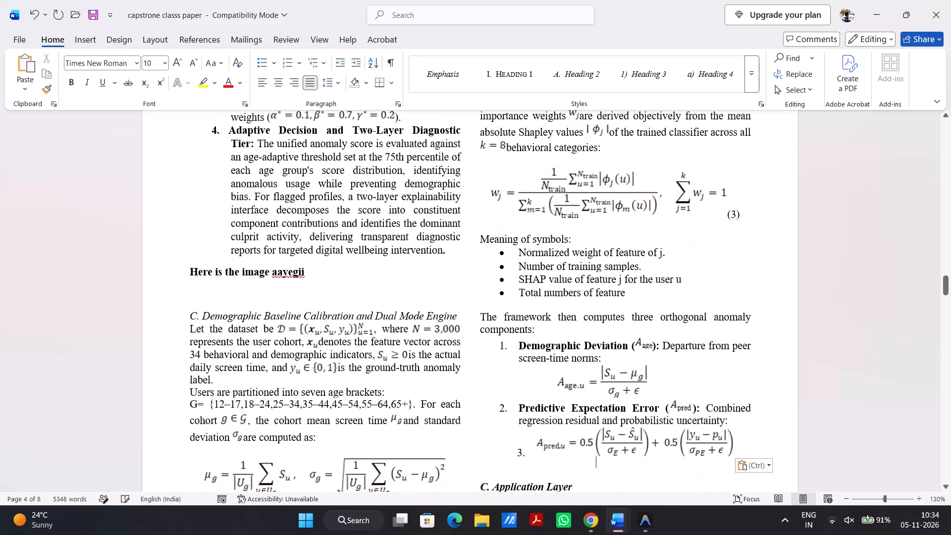
Remove the list number 3 in front of the pasted A_pred,u equation.
{"action": "left_click", "coordinate": [524, 459]}
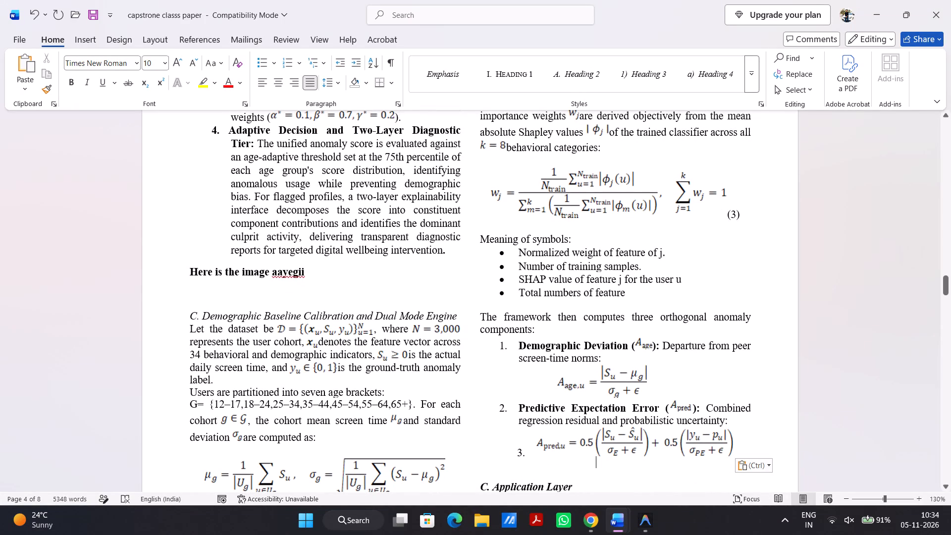
{"action": "left_click", "coordinate": [526, 450]}
{"action": "double_click", "coordinate": [526, 450]}
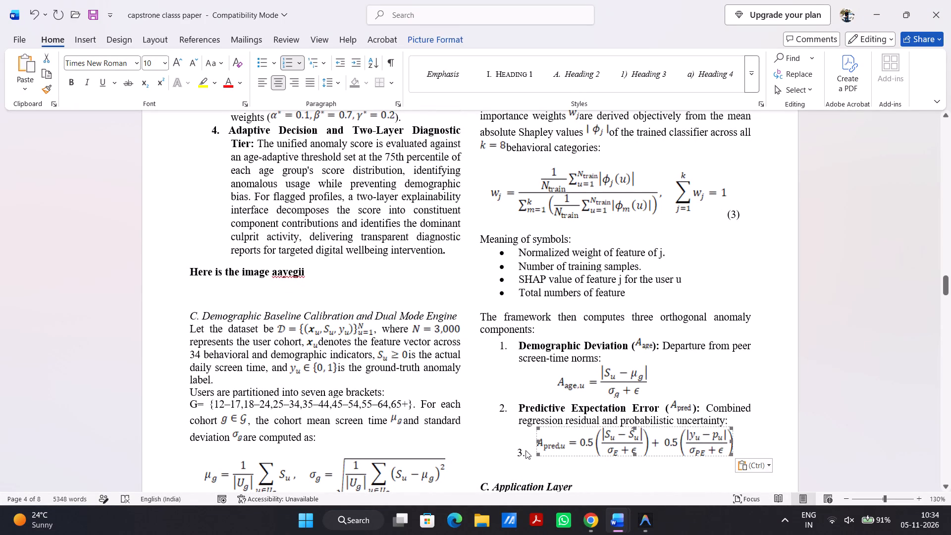
{"action": "left_click", "coordinate": [526, 450]}
{"action": "double_click", "coordinate": [522, 454]}
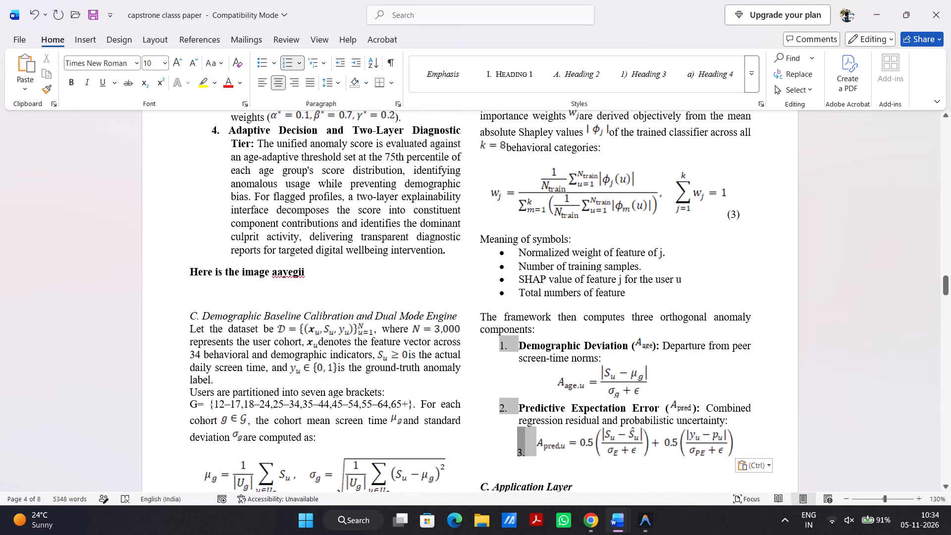
{"action": "left_click", "coordinate": [522, 454]}
{"action": "left_click", "coordinate": [522, 454]}
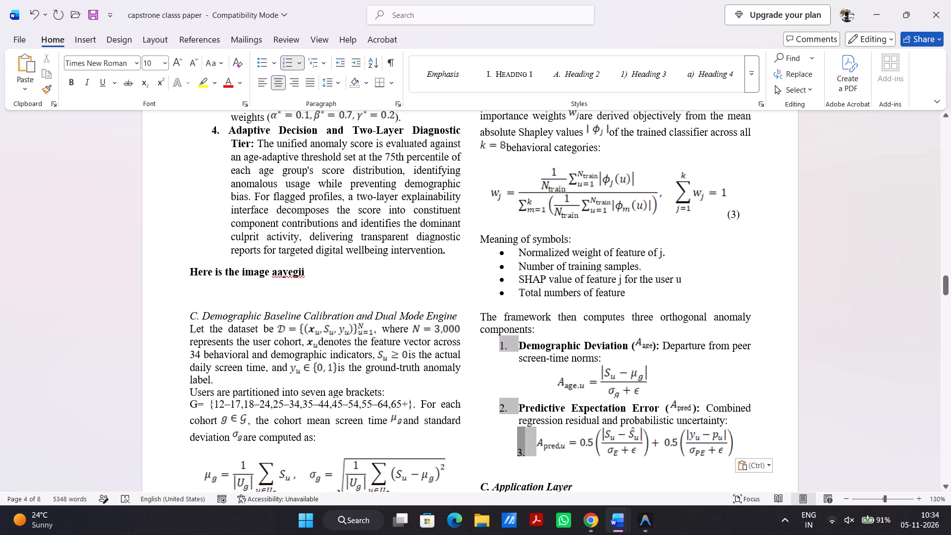
{"action": "left_click", "coordinate": [527, 453]}
{"action": "key", "text": "BackSpace"}
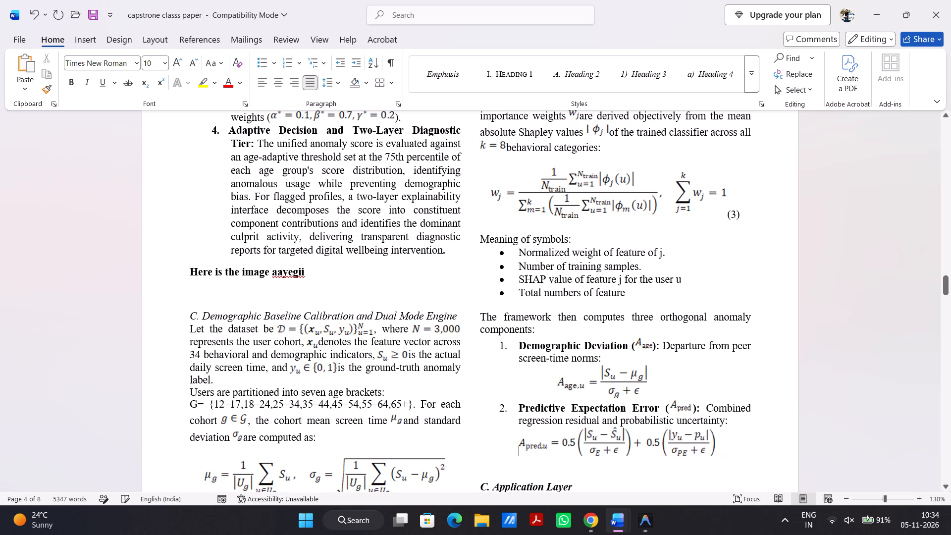
Insert a blank, unnumbered line between the Predictive Expectation Error text and the A_pred,u equation.
{"action": "left_click", "coordinate": [767, 429]}
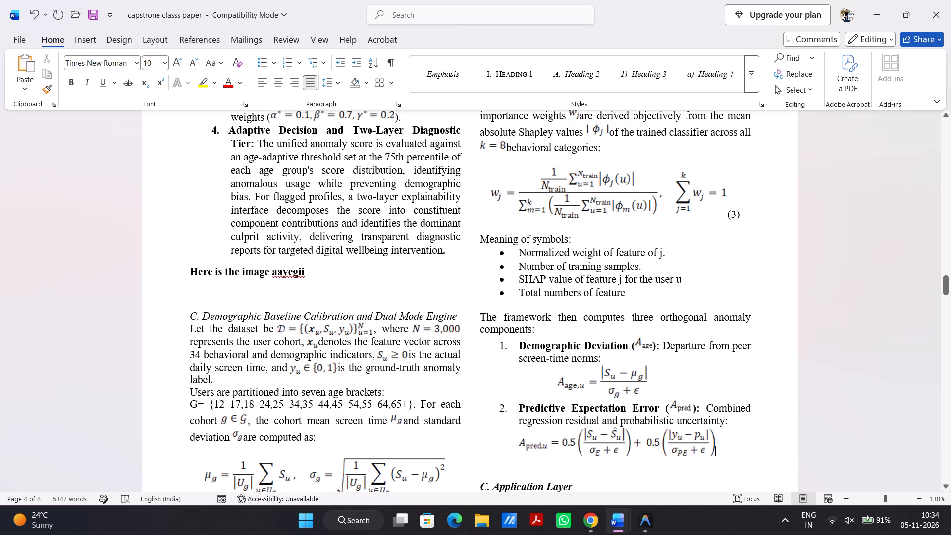
{"action": "left_click", "coordinate": [763, 422]}
{"action": "key", "text": "Return"}
{"action": "key", "text": "BackSpace"}
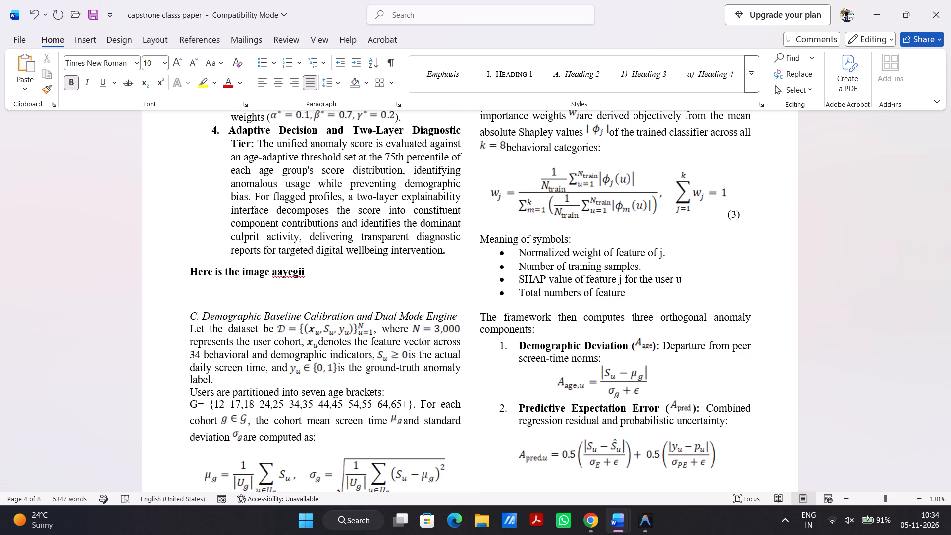
Center the A_pred,u equation below the Predictive Expectation Error item.
{"action": "scroll", "coordinate": [763, 422], "scroll_direction": "down", "scroll_amount": 1}
{"action": "left_click", "coordinate": [509, 390]}
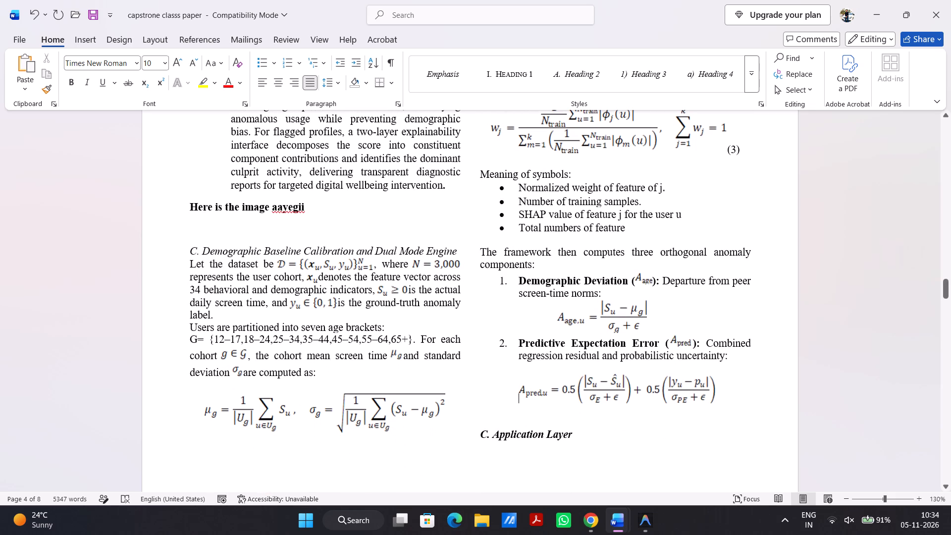
{"action": "left_click_drag", "start_coordinate": [517, 389], "coordinate": [713, 394]}
{"action": "double_click", "coordinate": [713, 394]}
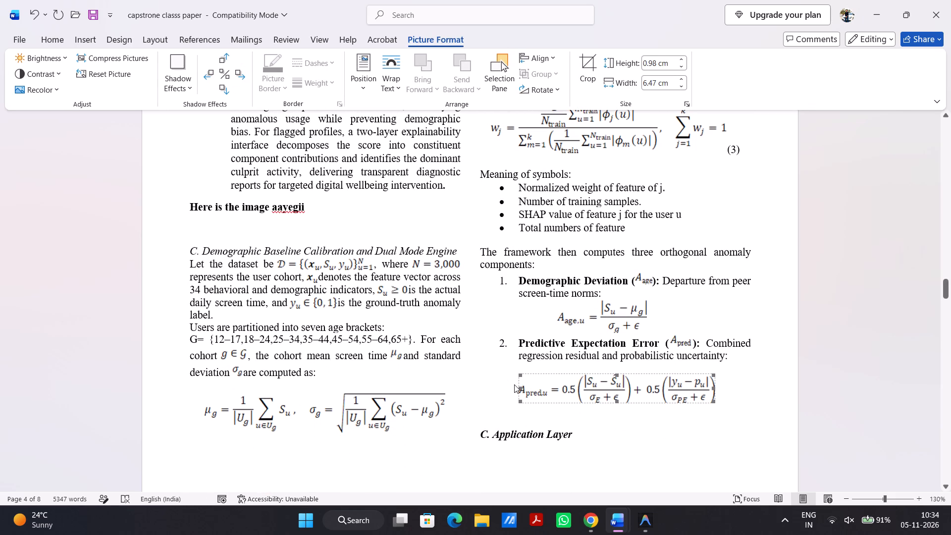
{"action": "left_click", "coordinate": [516, 404]}
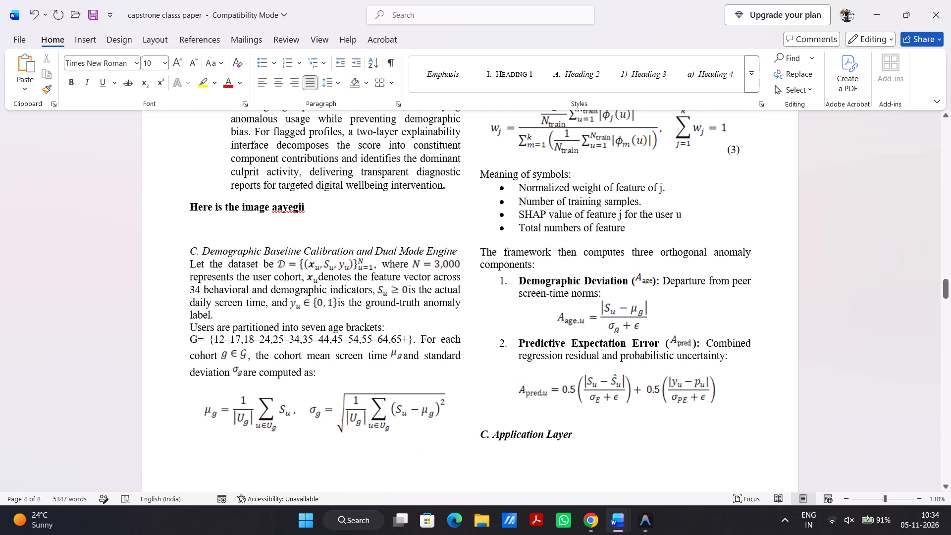
{"action": "double_click", "coordinate": [515, 387]}
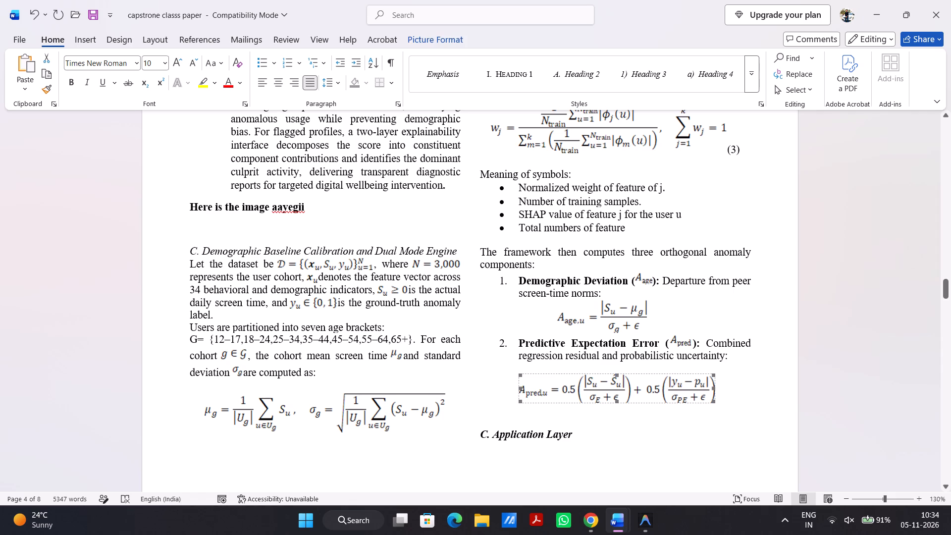
{"action": "left_click", "coordinate": [277, 80]}
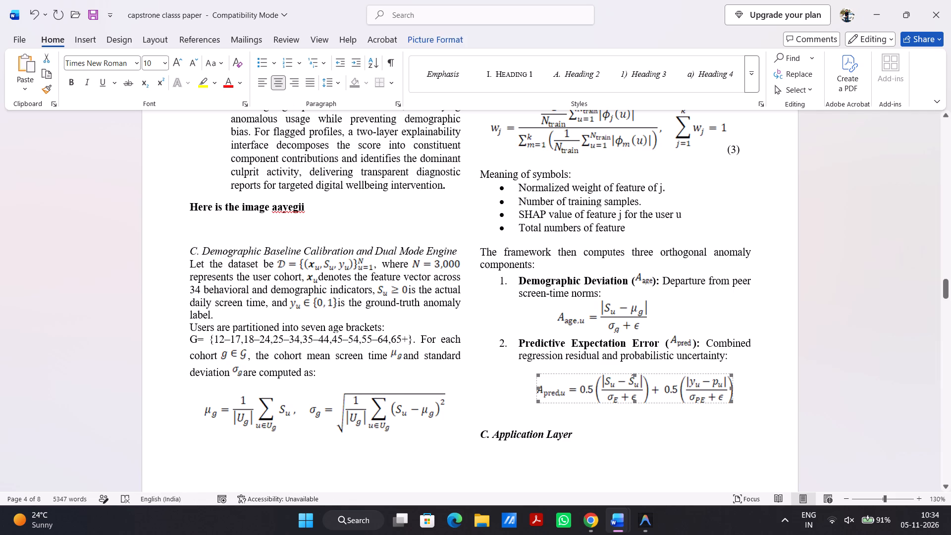
{"action": "left_click", "coordinate": [531, 290]}
{"action": "left_click", "coordinate": [766, 406]}
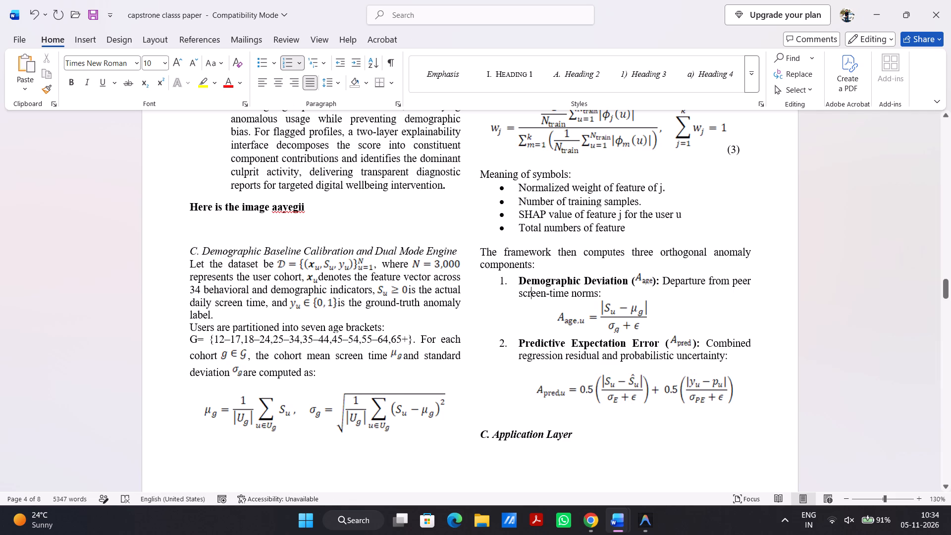
Add the equation number (4) after the A_age,u equation, spaced out toward the column's right edge like number (3).
{"action": "left_click", "coordinate": [712, 310]}
{"action": "key", "text": "Tab"}
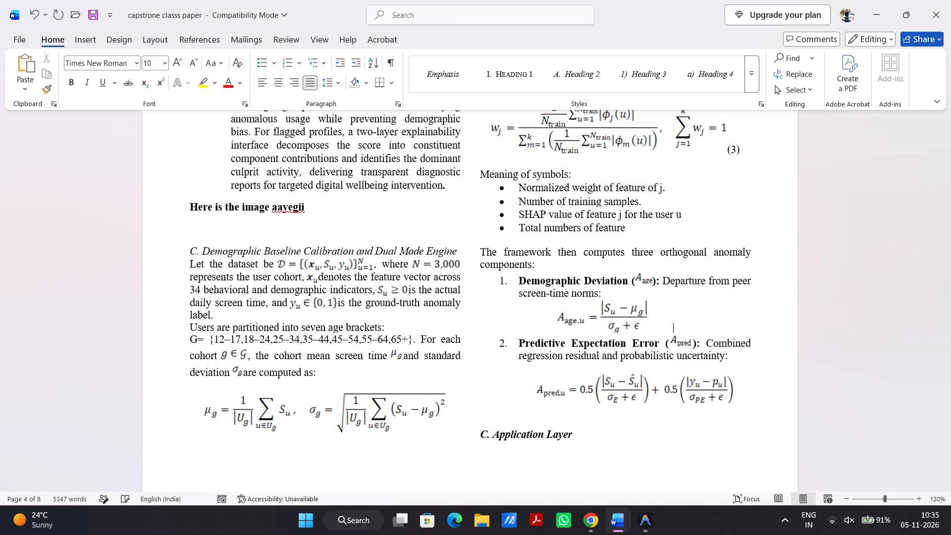
{"action": "key", "text": "Tab"}
{"action": "key", "text": "Tab"}
{"action": "key", "text": "BackSpace"}
{"action": "type", "text": "(4)"}
{"action": "key", "text": "Left"}
{"action": "key", "text": "Left"}
{"action": "key", "text": "Left"}
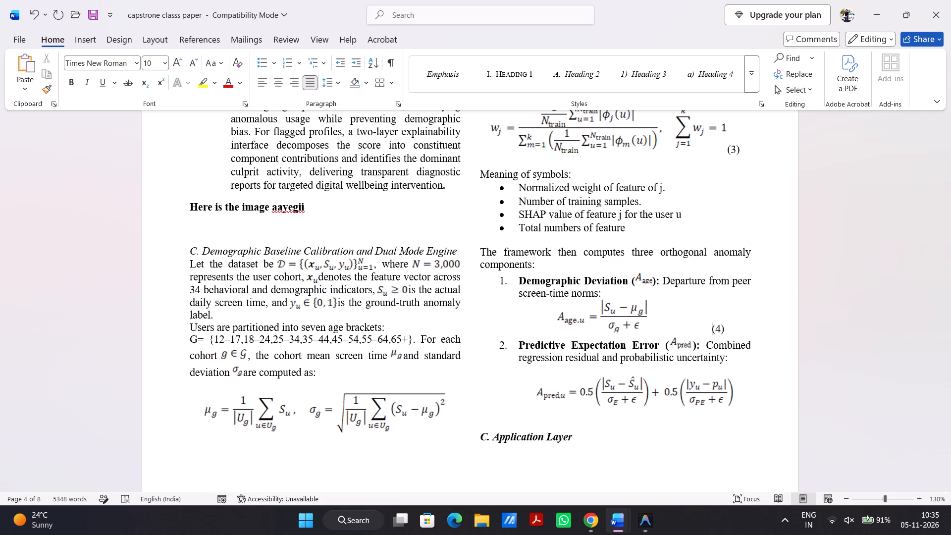
{"action": "key", "text": "space"}
{"action": "key", "text": "space"}
{"action": "key", "text": "space"}
{"action": "key", "text": "space"}
{"action": "key", "text": "space"}
Add the equation number (5) directly after the A_pred,u equation.
{"action": "double_click", "coordinate": [735, 403]}
{"action": "left_click", "coordinate": [735, 403]}
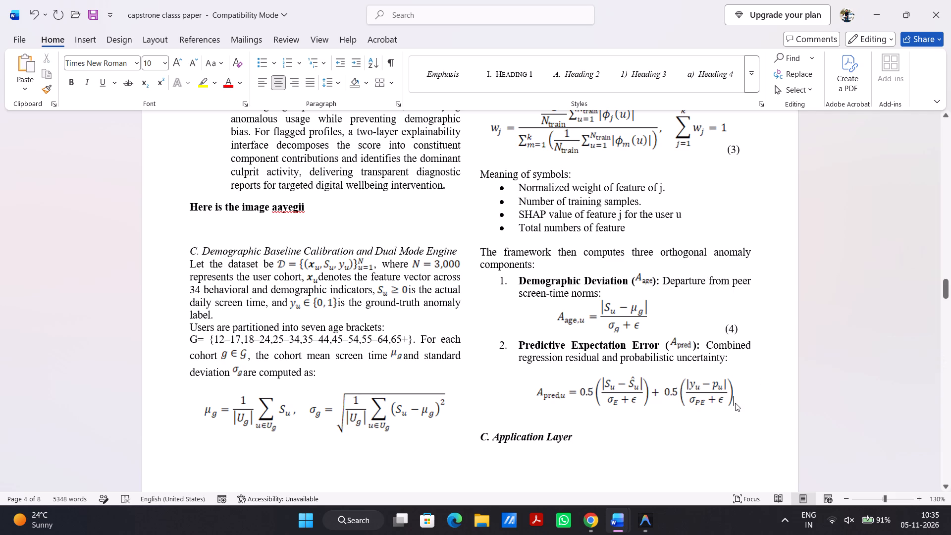
{"action": "key", "text": "shift+parenleft"}
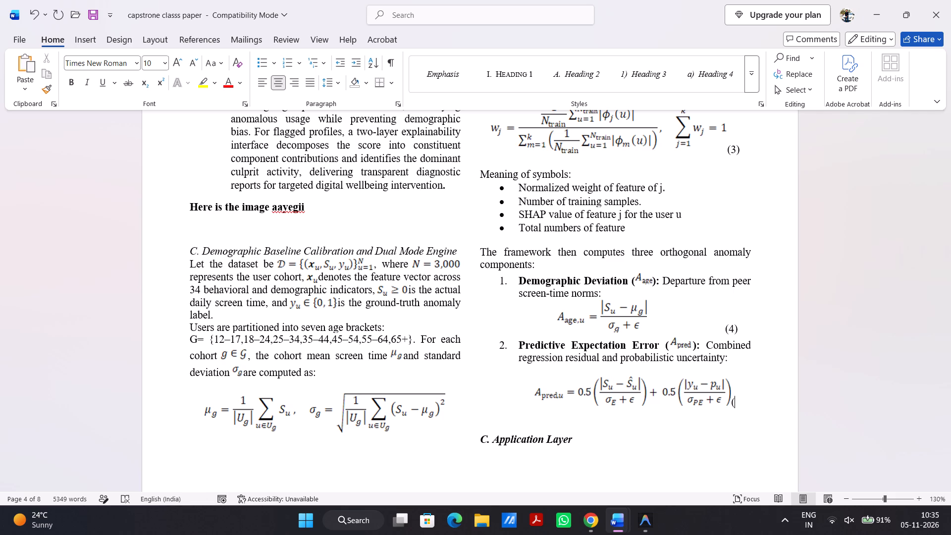
{"action": "key", "text": "5"}
{"action": "key", "text": "shift+parenright"}
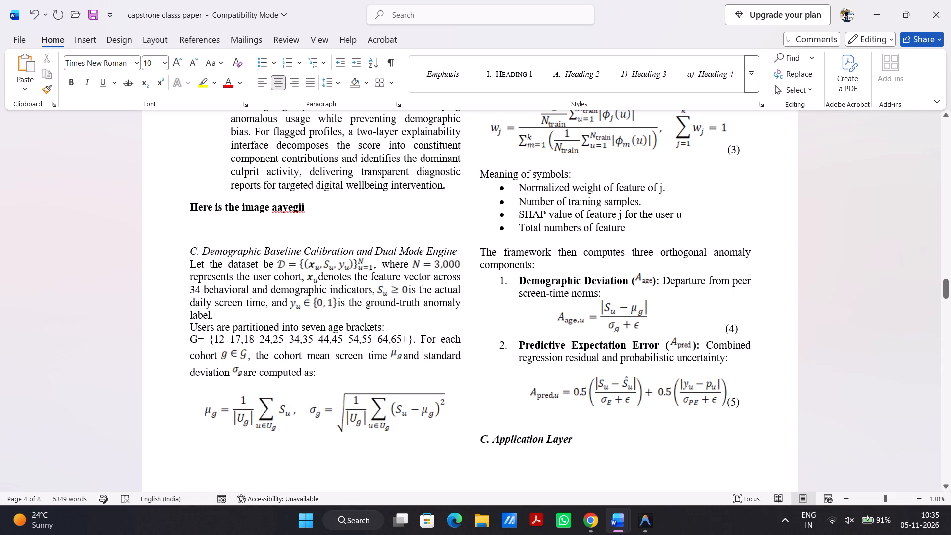
Review the numbered equations, symbol meanings and anomaly components on the page, from the Probabilistic Classifier item through the Predictive Expectation Error item.
{"action": "left_click", "coordinate": [691, 294]}
{"action": "scroll", "coordinate": [691, 294], "scroll_direction": "up", "scroll_amount": 1}
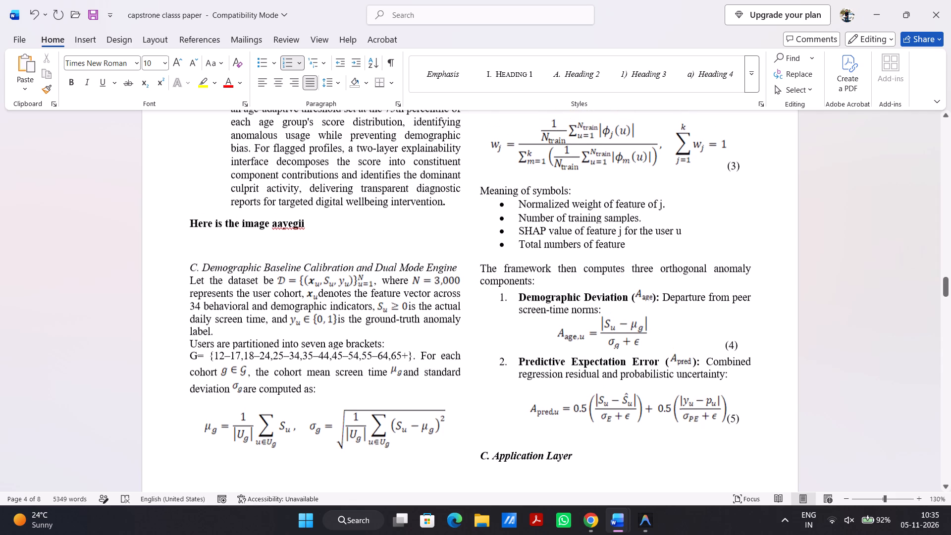
{"action": "scroll", "coordinate": [691, 294], "scroll_direction": "up", "scroll_amount": 1}
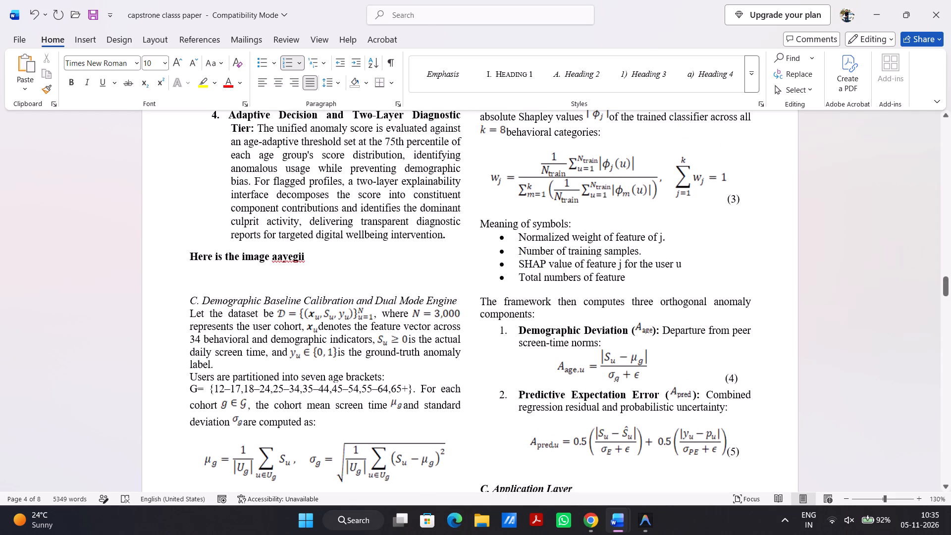
{"action": "scroll", "coordinate": [691, 294], "scroll_direction": "up", "scroll_amount": 2}
{"action": "scroll", "coordinate": [691, 294], "scroll_direction": "down", "scroll_amount": 1}
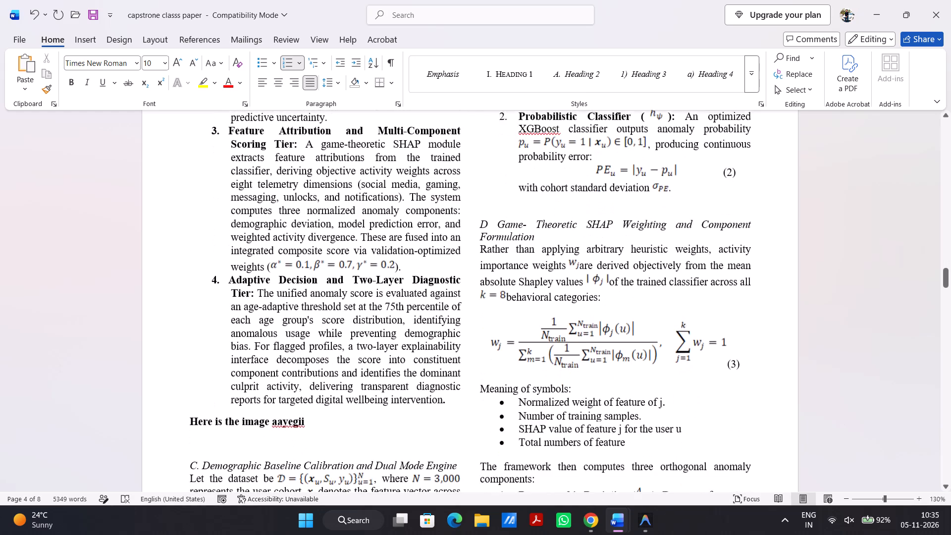
{"action": "scroll", "coordinate": [691, 294], "scroll_direction": "up", "scroll_amount": 2}
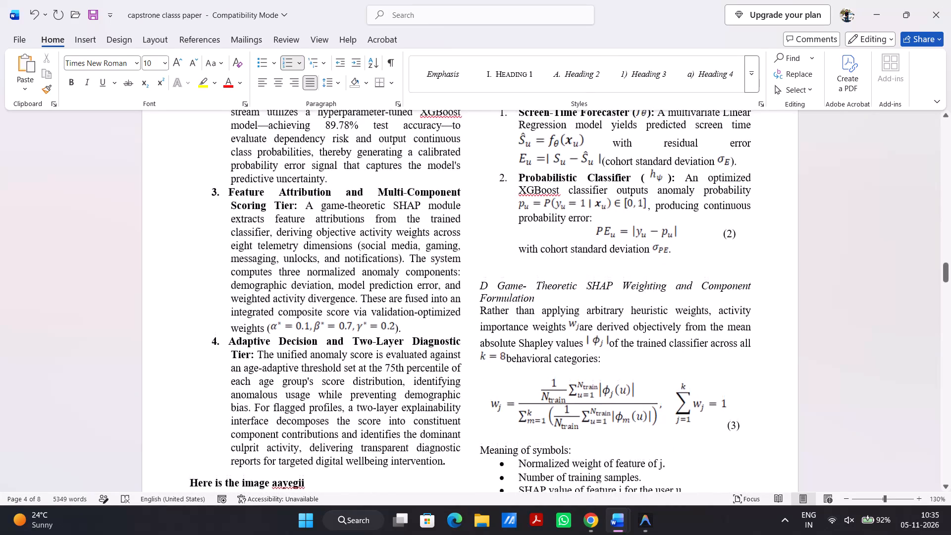
{"action": "scroll", "coordinate": [691, 294], "scroll_direction": "down", "scroll_amount": 4}
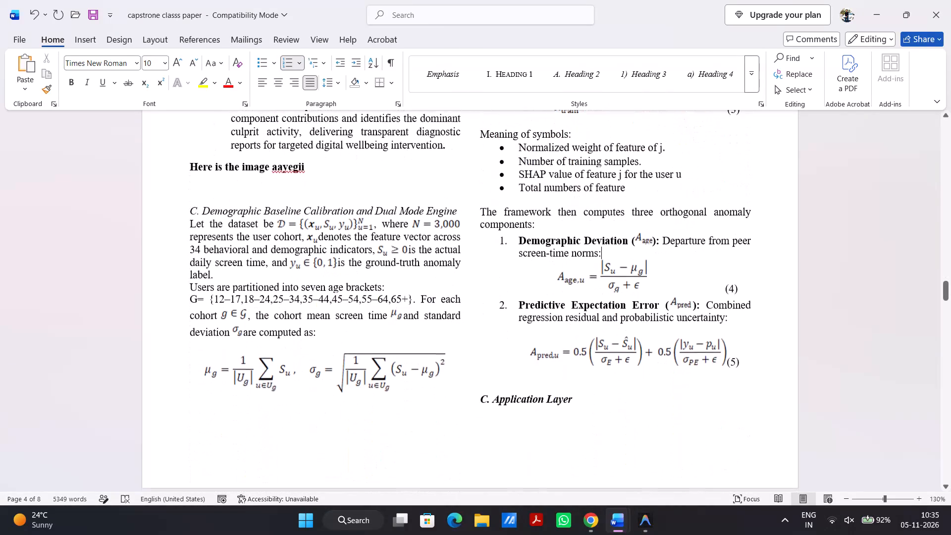
{"action": "scroll", "coordinate": [691, 294], "scroll_direction": "up", "scroll_amount": 1}
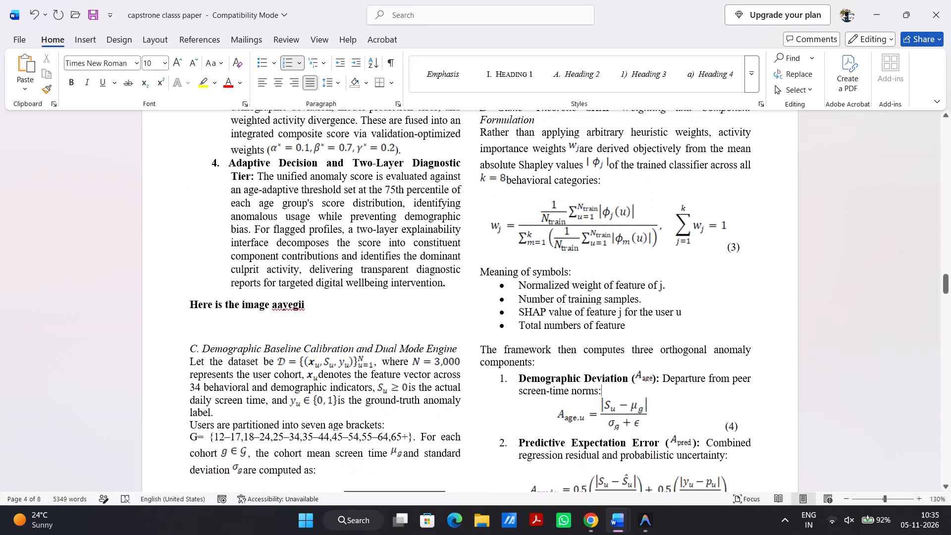
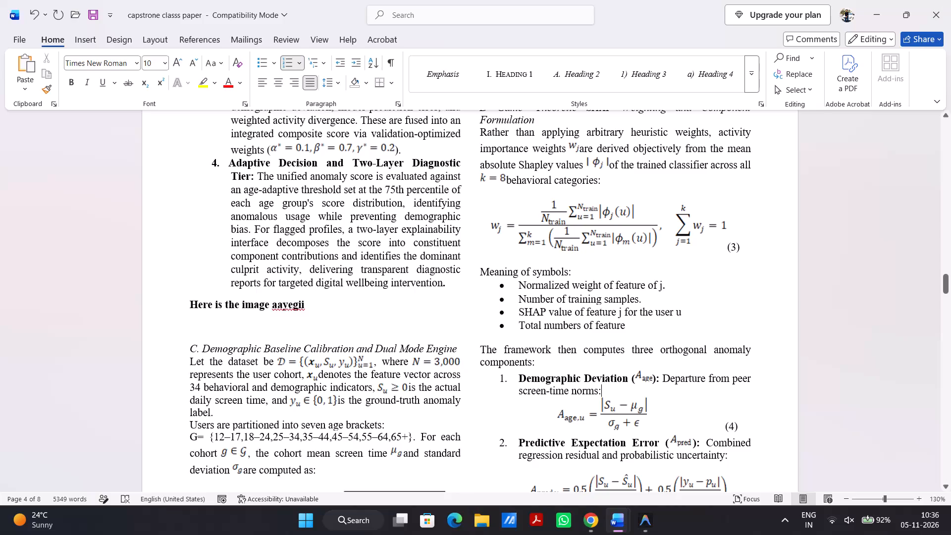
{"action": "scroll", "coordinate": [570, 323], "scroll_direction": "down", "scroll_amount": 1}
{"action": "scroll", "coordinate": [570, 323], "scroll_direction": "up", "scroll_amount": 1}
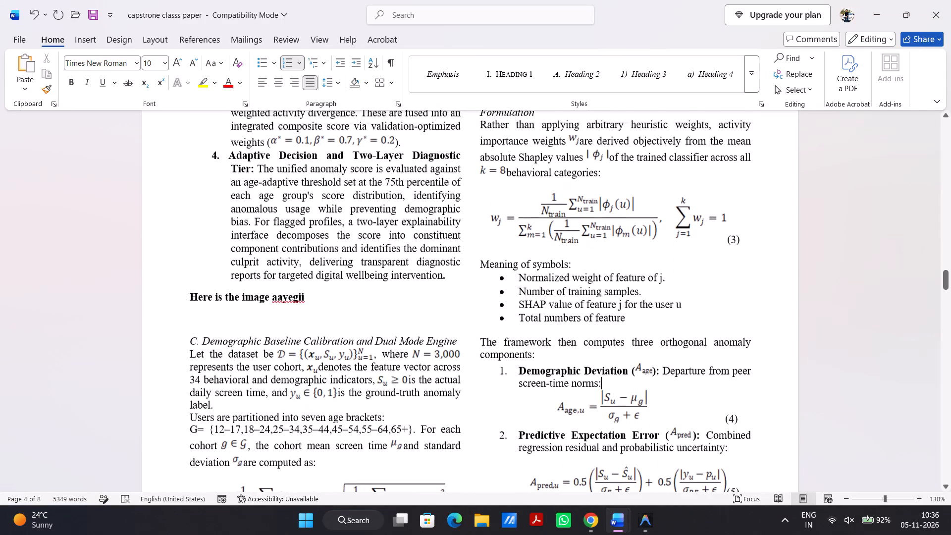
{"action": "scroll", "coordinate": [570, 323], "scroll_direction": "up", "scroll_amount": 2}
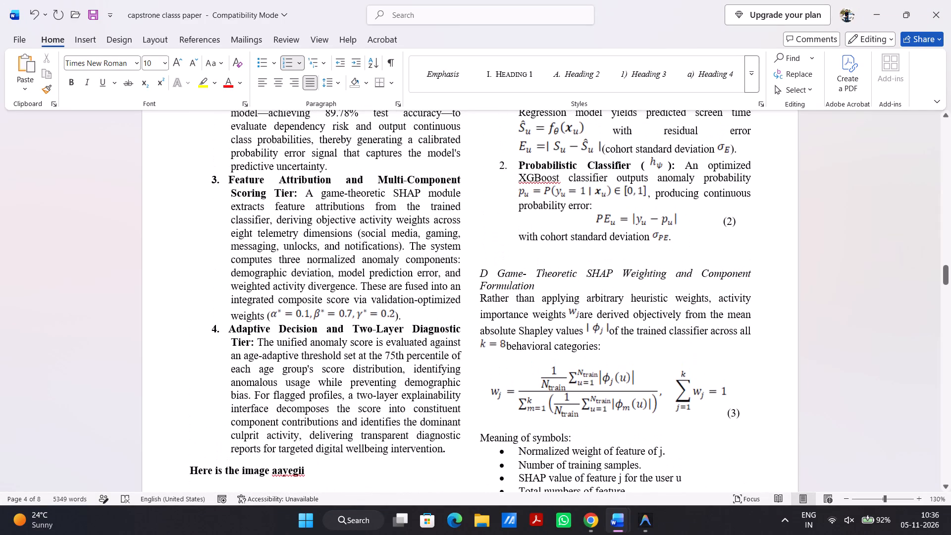
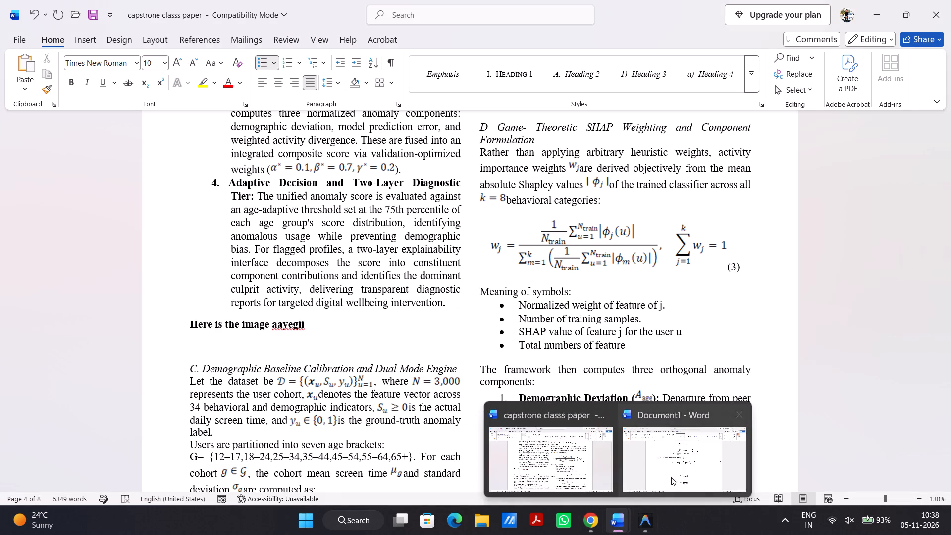
{"action": "left_click", "coordinate": [671, 477]}
{"action": "left_click", "coordinate": [580, 398]}
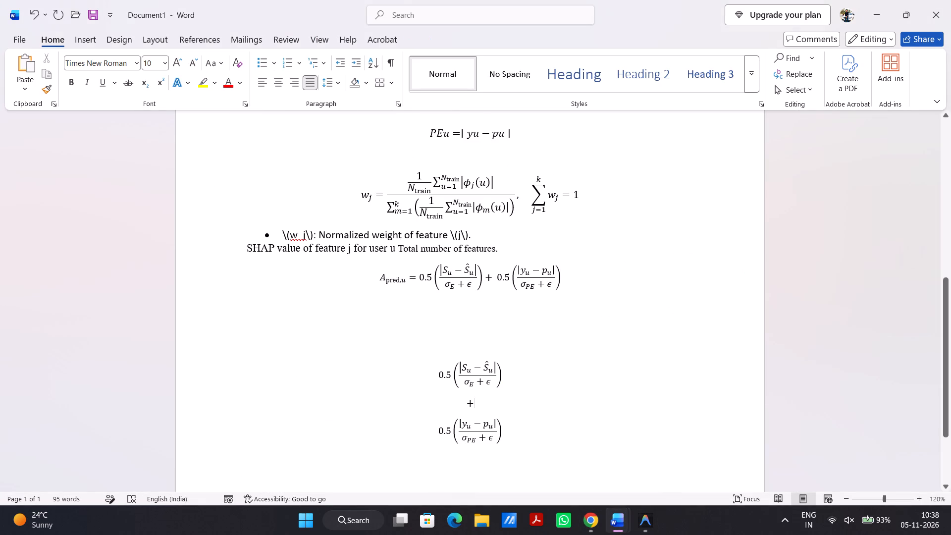
{"action": "left_click", "coordinate": [525, 451]}
{"action": "key", "text": "Return"}
{"action": "key", "text": "Return"}
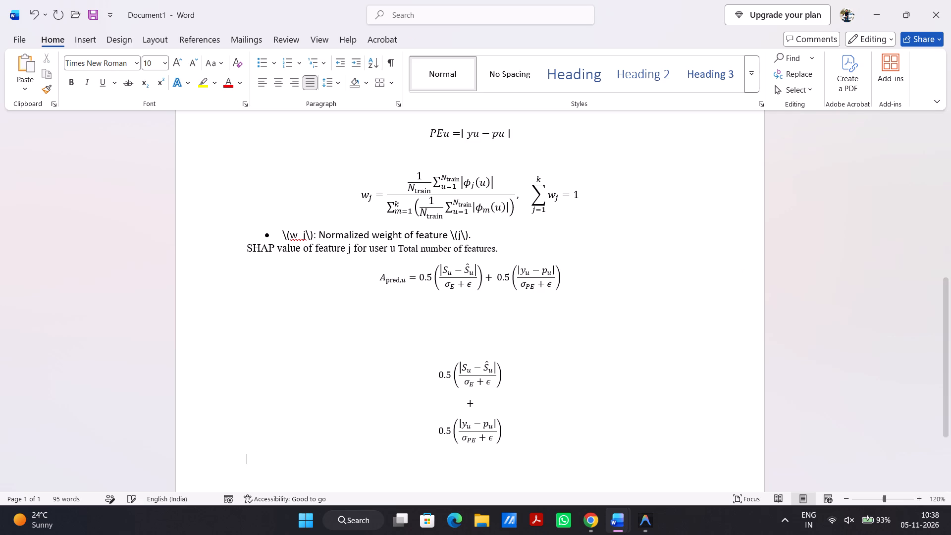
{"action": "key", "text": "ctrl+equal"}
{"action": "scroll", "coordinate": [525, 451], "scroll_direction": "down", "scroll_amount": 1}
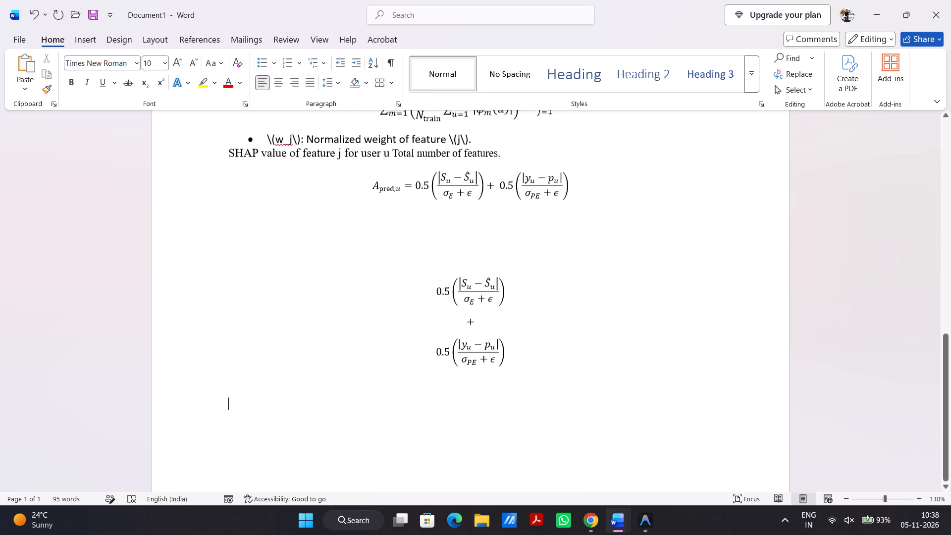
{"action": "key", "text": "alt+equal"}
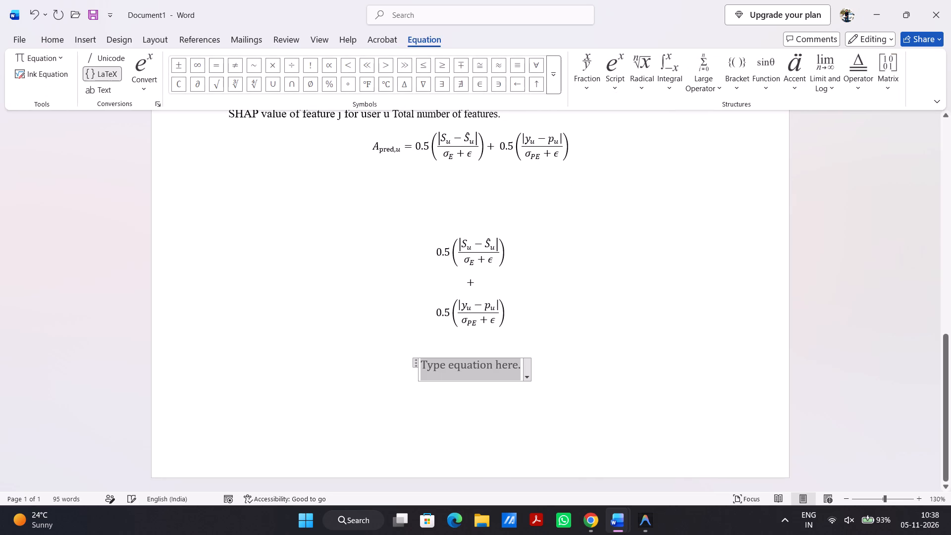
{"action": "key", "text": "ctrl+v"}
{"action": "left_click", "coordinate": [556, 418]}
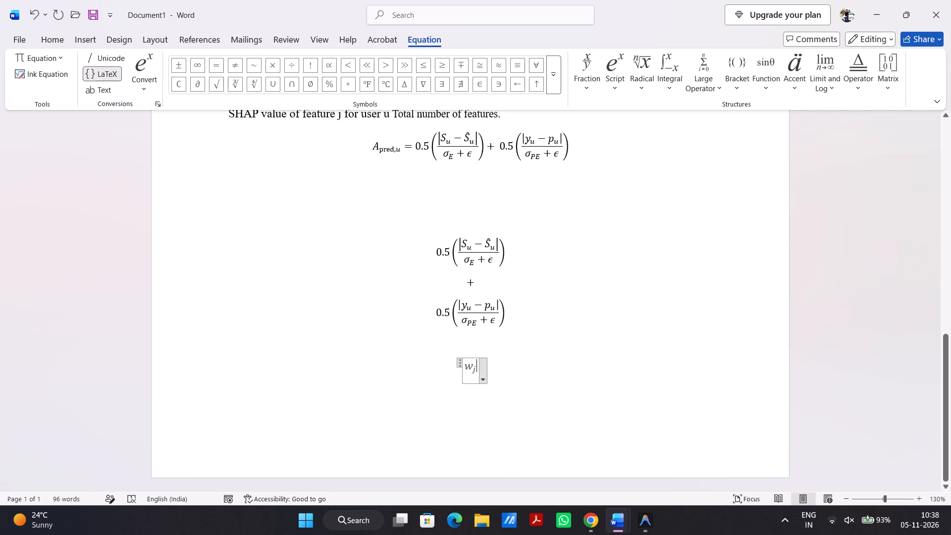
Copy the new w_j equation from Document1 and switch back to the capstone paper.
{"action": "double_click", "coordinate": [478, 371]}
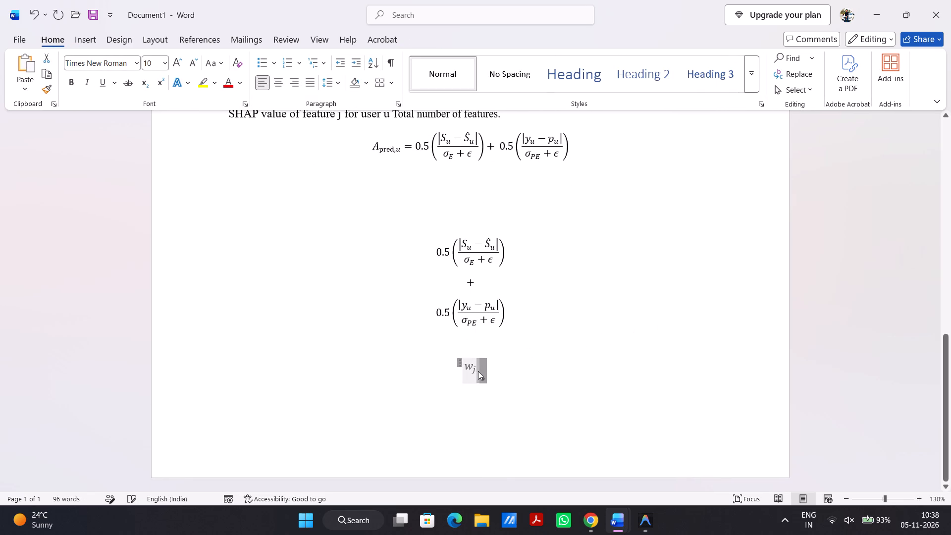
{"action": "double_click", "coordinate": [470, 371]}
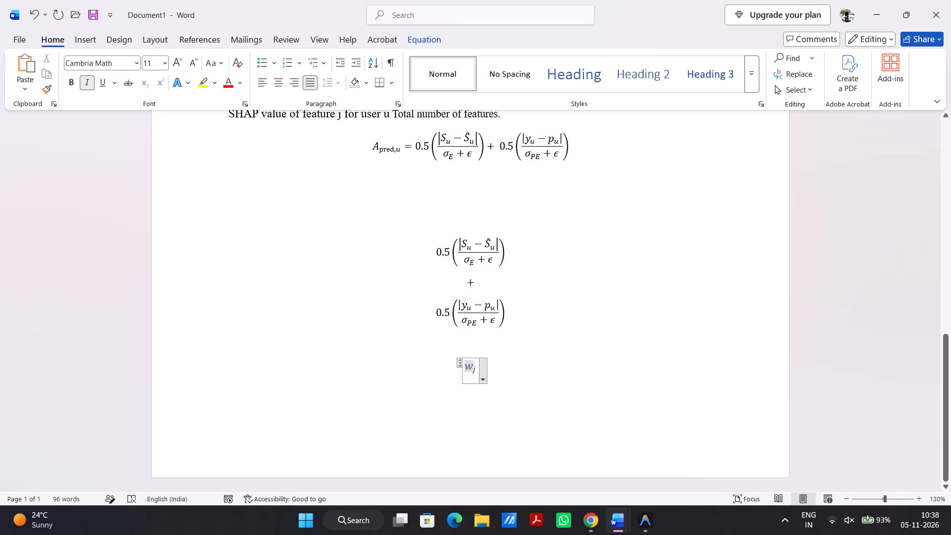
{"action": "left_click", "coordinate": [477, 369]}
{"action": "left_click_drag", "start_coordinate": [477, 369], "coordinate": [466, 365]}
{"action": "left_click_drag", "start_coordinate": [466, 365], "coordinate": [466, 365]}
{"action": "key", "text": "ctrl+c"}
{"action": "left_click", "coordinate": [583, 523]}
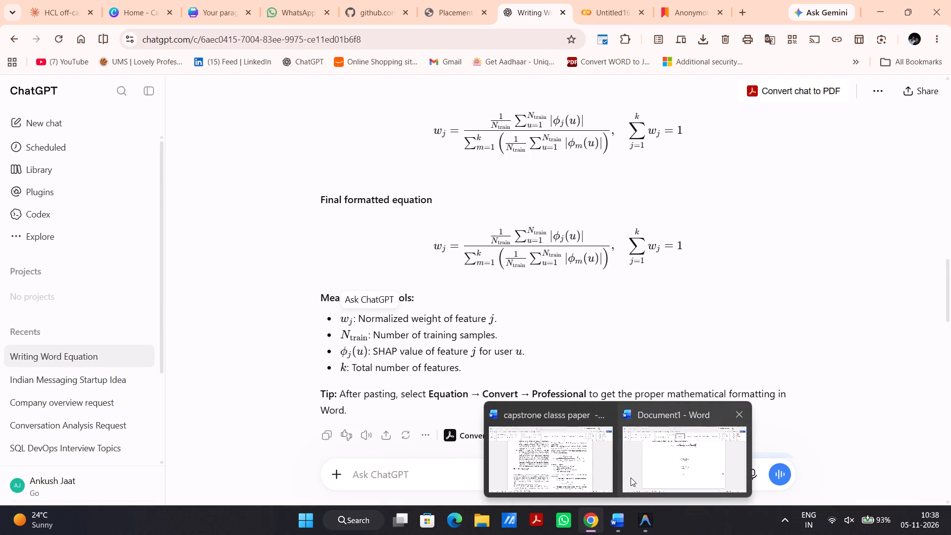
{"action": "left_click", "coordinate": [587, 475]}
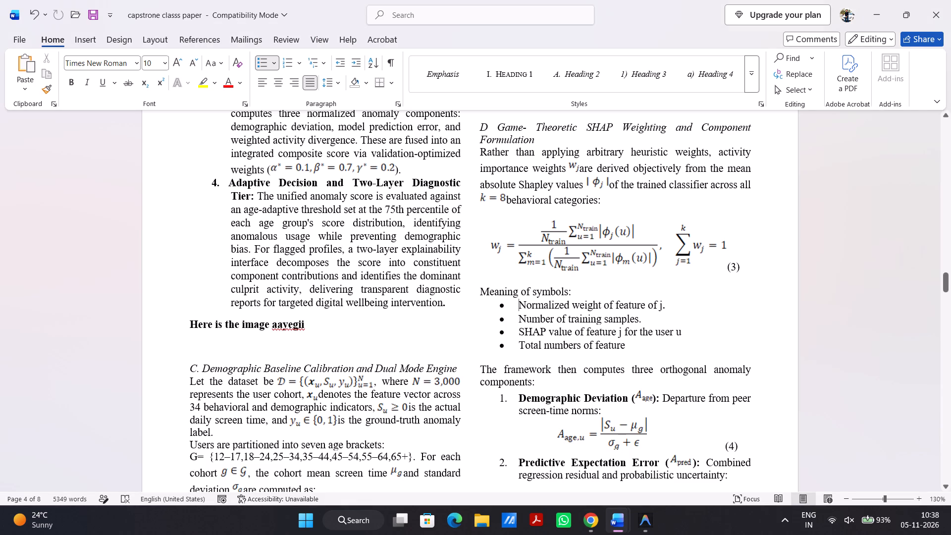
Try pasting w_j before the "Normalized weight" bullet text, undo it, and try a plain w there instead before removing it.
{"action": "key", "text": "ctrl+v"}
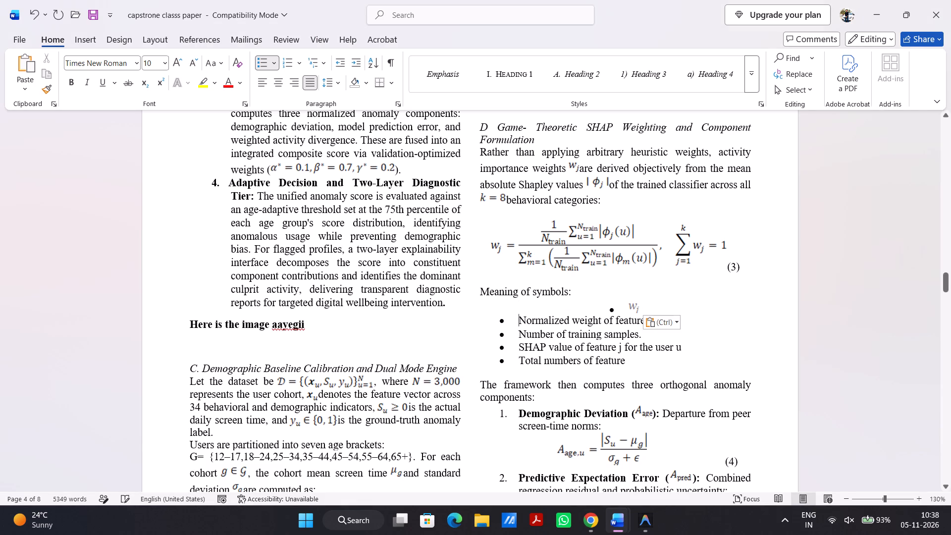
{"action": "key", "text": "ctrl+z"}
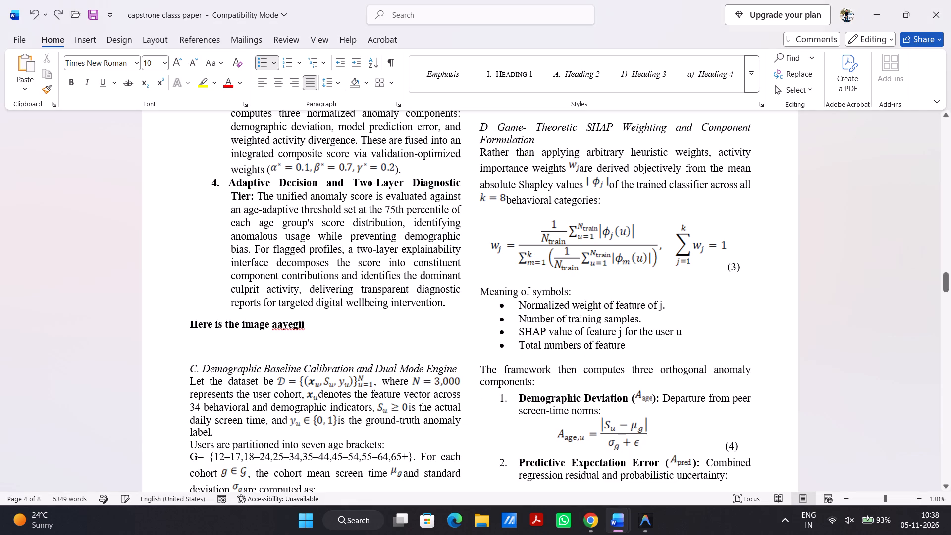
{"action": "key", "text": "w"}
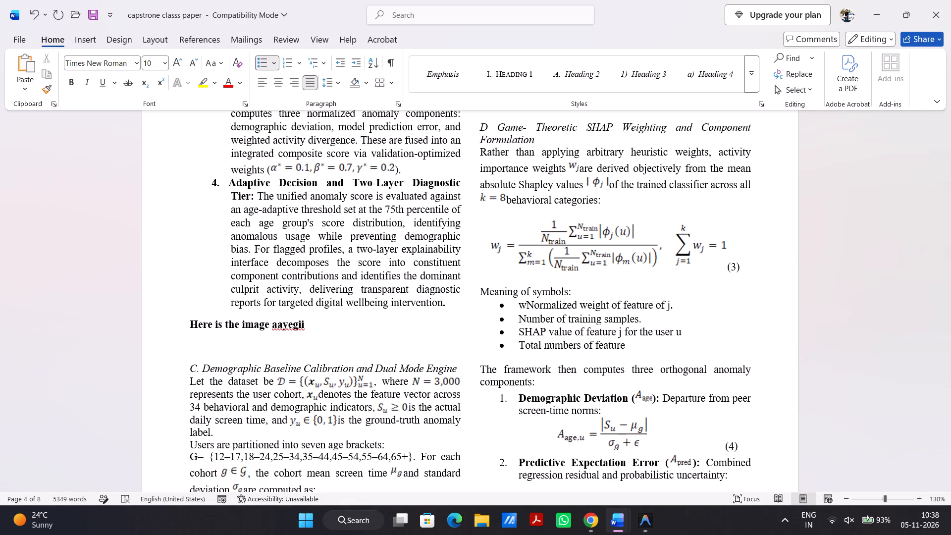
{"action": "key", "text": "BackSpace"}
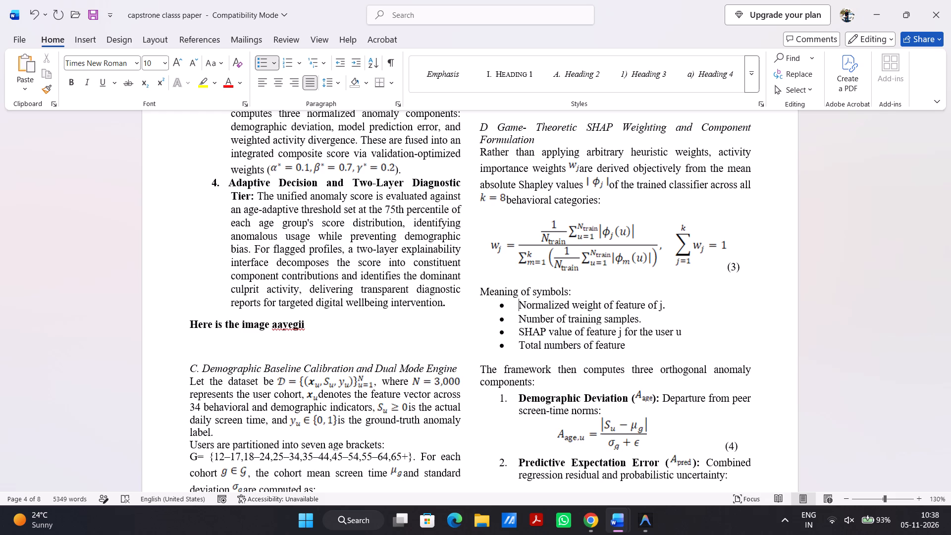
Add blank space before the "Normalized weight of feature of j." bullet text and paste the w_j equation at the start of the bullet.
{"action": "key", "text": "space"}
{"action": "key", "text": "space"}
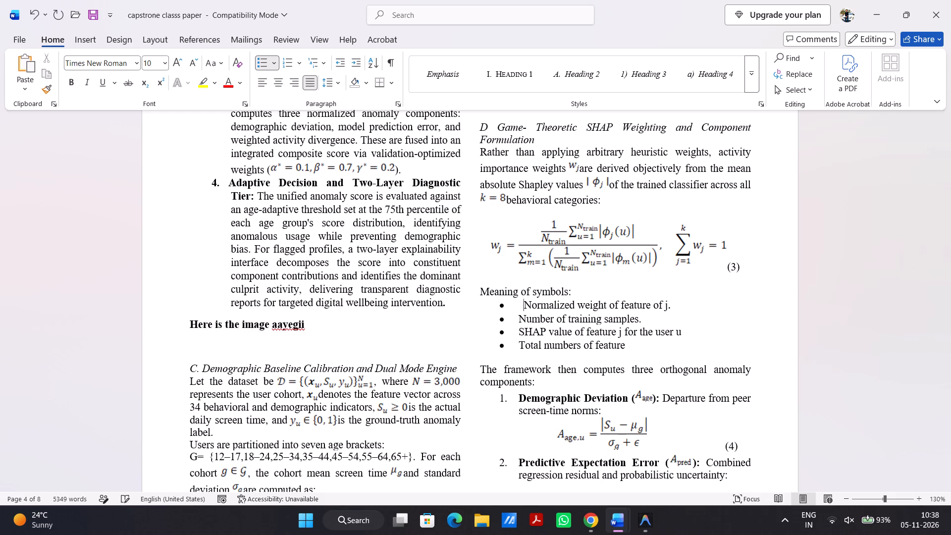
{"action": "key", "text": "space"}
{"action": "key", "text": "Left"}
{"action": "key", "text": "Left"}
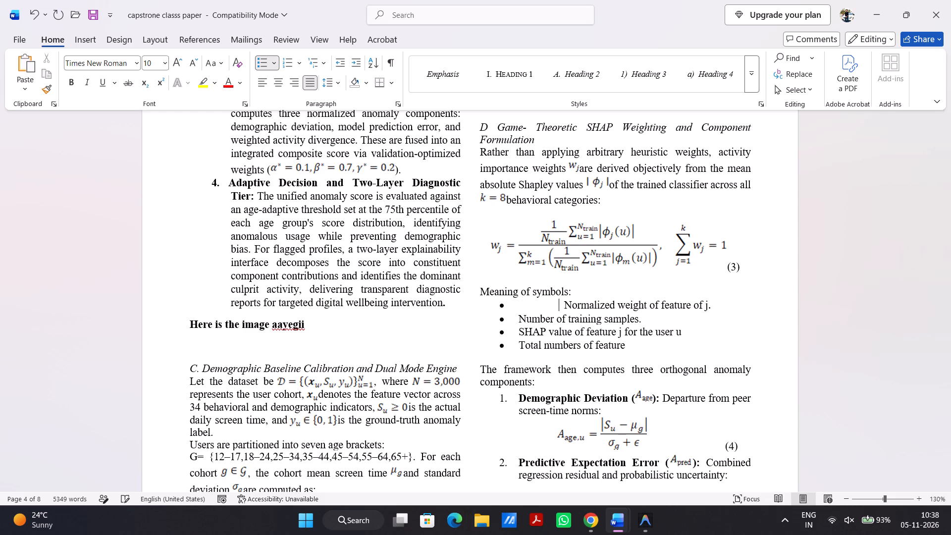
{"action": "key", "text": "Left"}
{"action": "key", "text": "Left"}
{"action": "key", "text": "Left"}
{"action": "key", "text": "Left"}
{"action": "key", "text": "Left"}
{"action": "key", "text": "Left"}
{"action": "key", "text": "Left"}
{"action": "key", "text": "Left"}
{"action": "key", "text": "Left"}
{"action": "key", "text": "Left"}
{"action": "key", "text": "Left"}
{"action": "key", "text": "Left"}
{"action": "key", "text": "Left"}
{"action": "key", "text": "Left"}
{"action": "key", "text": "Left"}
{"action": "key", "text": "ctrl+v"}
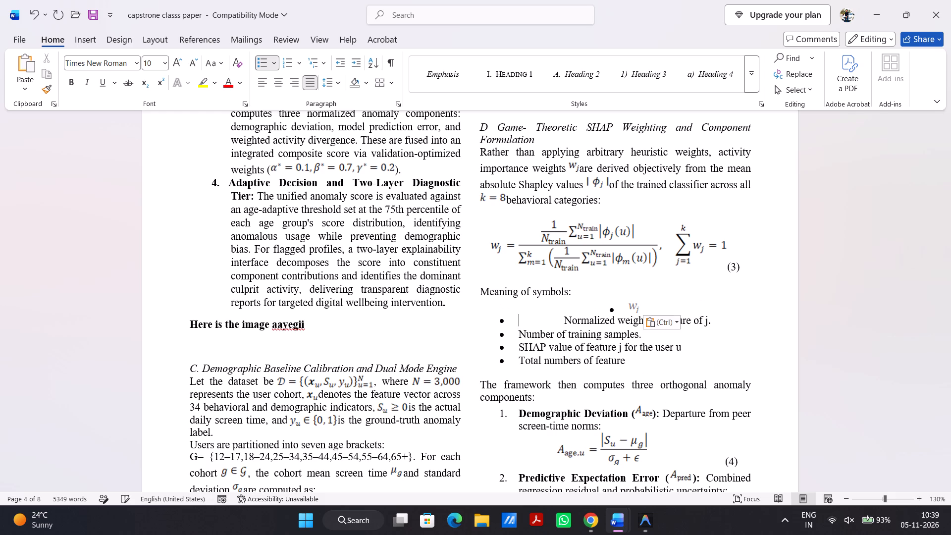
Add a colon and a space after the pasted w_j symbol.
{"action": "left_click", "coordinate": [654, 308]}
{"action": "key", "text": "shift+colon"}
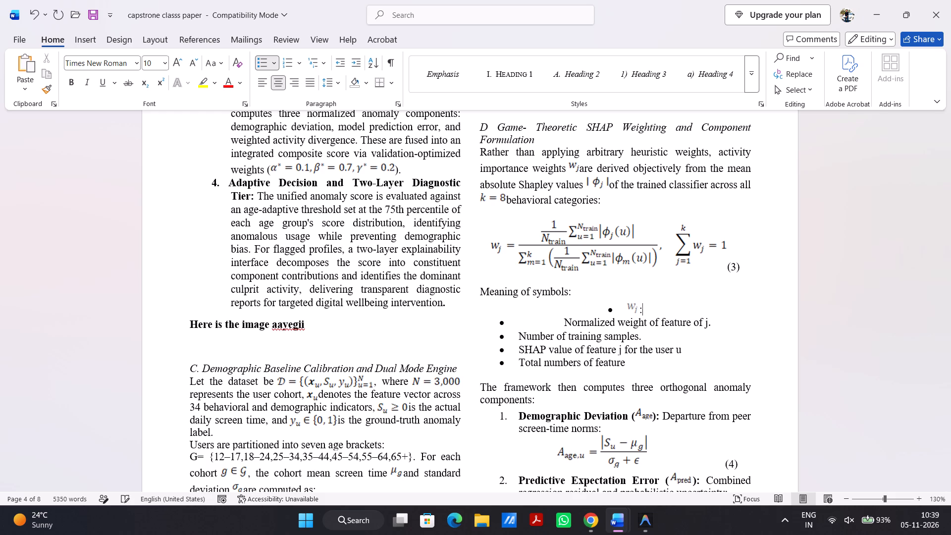
{"action": "key", "text": "space"}
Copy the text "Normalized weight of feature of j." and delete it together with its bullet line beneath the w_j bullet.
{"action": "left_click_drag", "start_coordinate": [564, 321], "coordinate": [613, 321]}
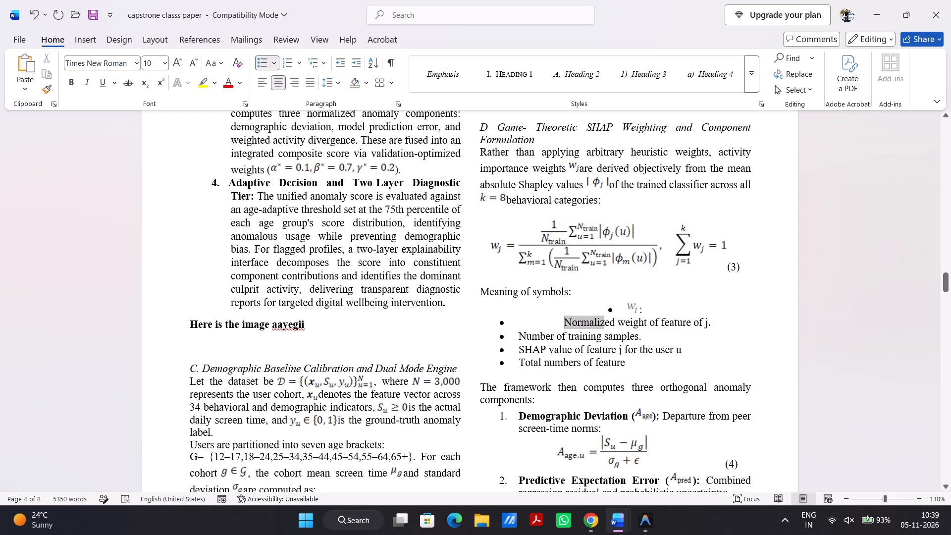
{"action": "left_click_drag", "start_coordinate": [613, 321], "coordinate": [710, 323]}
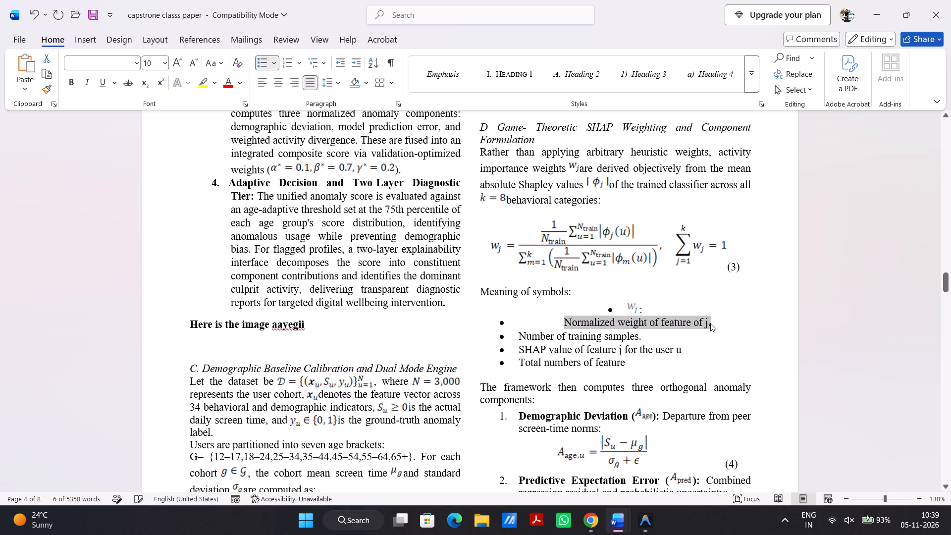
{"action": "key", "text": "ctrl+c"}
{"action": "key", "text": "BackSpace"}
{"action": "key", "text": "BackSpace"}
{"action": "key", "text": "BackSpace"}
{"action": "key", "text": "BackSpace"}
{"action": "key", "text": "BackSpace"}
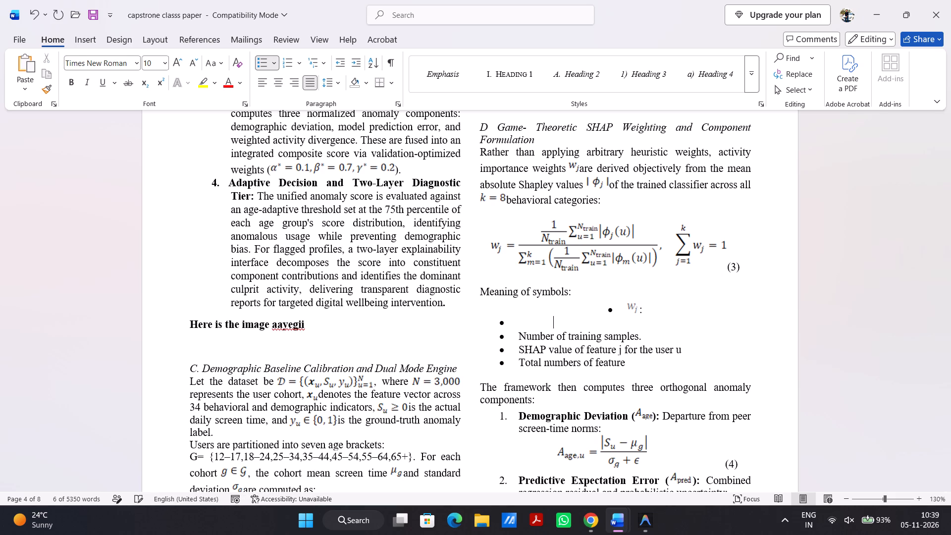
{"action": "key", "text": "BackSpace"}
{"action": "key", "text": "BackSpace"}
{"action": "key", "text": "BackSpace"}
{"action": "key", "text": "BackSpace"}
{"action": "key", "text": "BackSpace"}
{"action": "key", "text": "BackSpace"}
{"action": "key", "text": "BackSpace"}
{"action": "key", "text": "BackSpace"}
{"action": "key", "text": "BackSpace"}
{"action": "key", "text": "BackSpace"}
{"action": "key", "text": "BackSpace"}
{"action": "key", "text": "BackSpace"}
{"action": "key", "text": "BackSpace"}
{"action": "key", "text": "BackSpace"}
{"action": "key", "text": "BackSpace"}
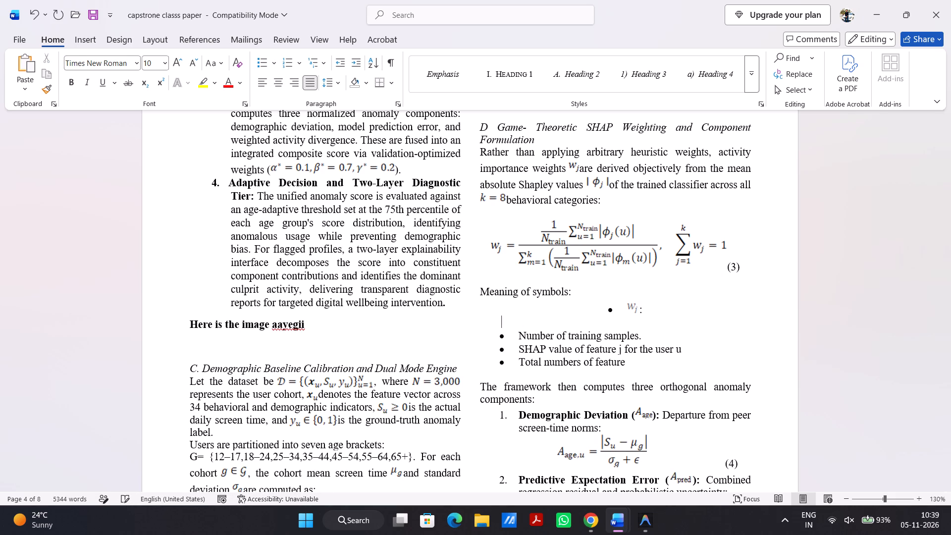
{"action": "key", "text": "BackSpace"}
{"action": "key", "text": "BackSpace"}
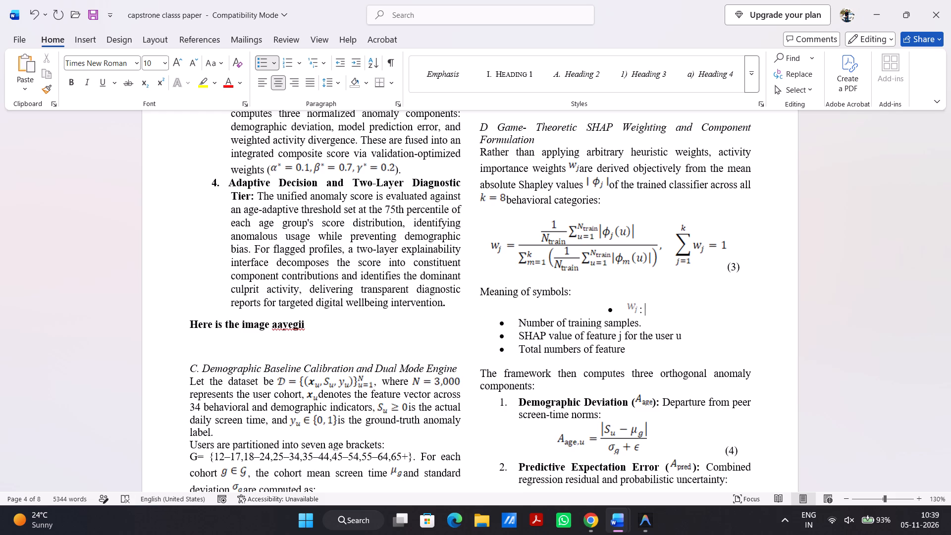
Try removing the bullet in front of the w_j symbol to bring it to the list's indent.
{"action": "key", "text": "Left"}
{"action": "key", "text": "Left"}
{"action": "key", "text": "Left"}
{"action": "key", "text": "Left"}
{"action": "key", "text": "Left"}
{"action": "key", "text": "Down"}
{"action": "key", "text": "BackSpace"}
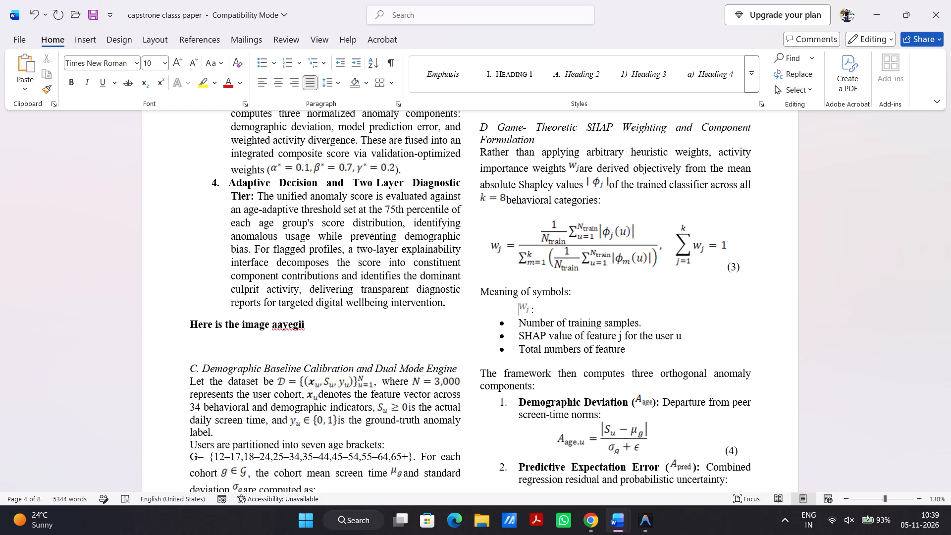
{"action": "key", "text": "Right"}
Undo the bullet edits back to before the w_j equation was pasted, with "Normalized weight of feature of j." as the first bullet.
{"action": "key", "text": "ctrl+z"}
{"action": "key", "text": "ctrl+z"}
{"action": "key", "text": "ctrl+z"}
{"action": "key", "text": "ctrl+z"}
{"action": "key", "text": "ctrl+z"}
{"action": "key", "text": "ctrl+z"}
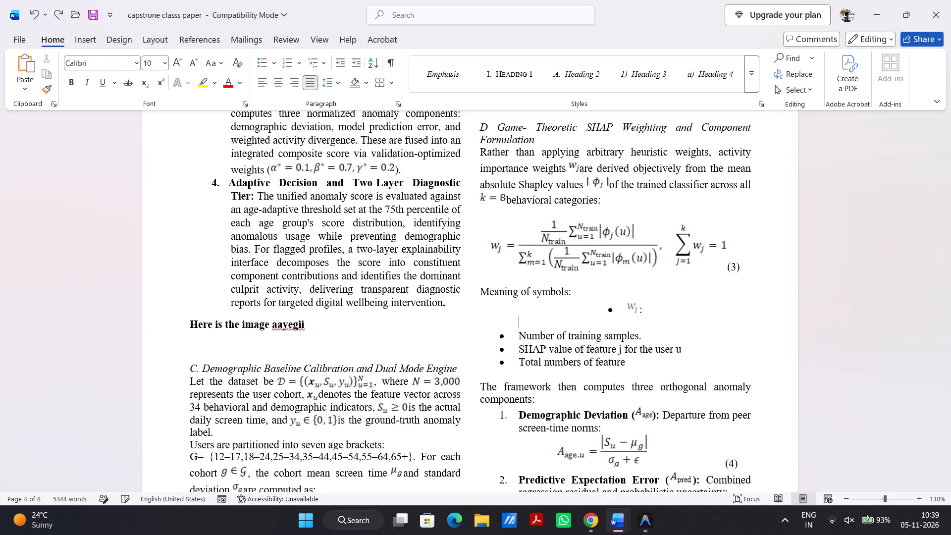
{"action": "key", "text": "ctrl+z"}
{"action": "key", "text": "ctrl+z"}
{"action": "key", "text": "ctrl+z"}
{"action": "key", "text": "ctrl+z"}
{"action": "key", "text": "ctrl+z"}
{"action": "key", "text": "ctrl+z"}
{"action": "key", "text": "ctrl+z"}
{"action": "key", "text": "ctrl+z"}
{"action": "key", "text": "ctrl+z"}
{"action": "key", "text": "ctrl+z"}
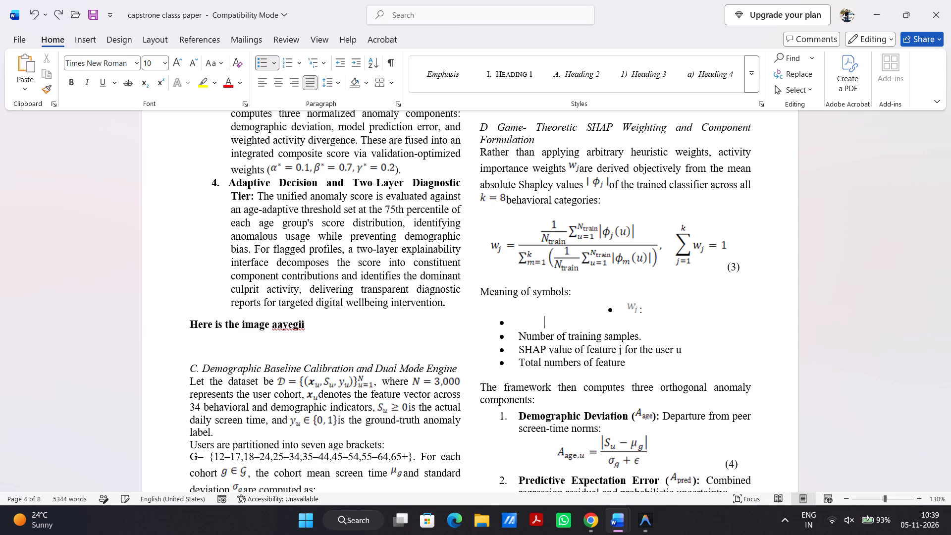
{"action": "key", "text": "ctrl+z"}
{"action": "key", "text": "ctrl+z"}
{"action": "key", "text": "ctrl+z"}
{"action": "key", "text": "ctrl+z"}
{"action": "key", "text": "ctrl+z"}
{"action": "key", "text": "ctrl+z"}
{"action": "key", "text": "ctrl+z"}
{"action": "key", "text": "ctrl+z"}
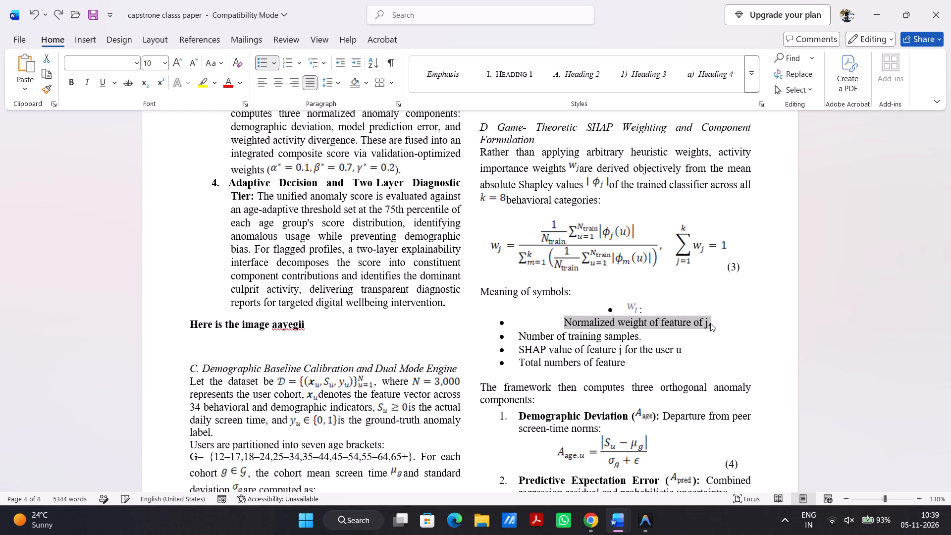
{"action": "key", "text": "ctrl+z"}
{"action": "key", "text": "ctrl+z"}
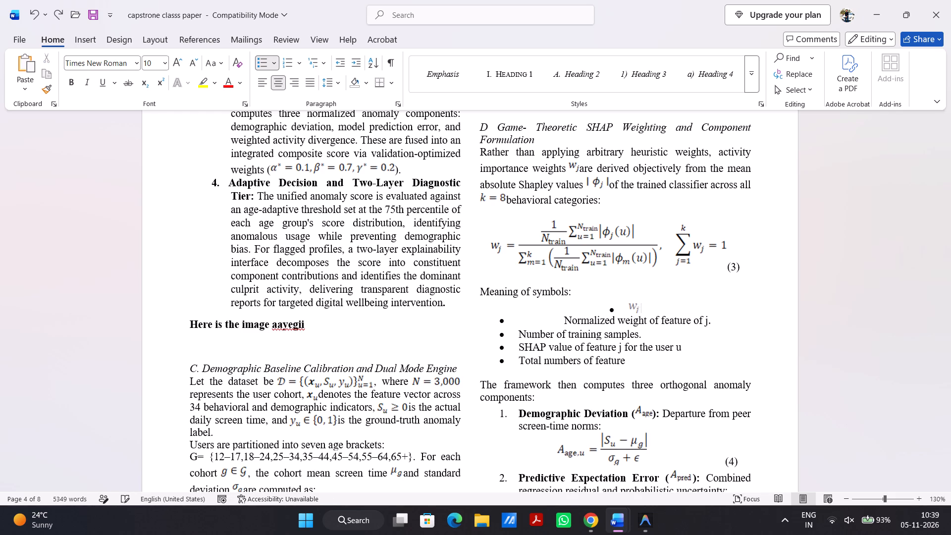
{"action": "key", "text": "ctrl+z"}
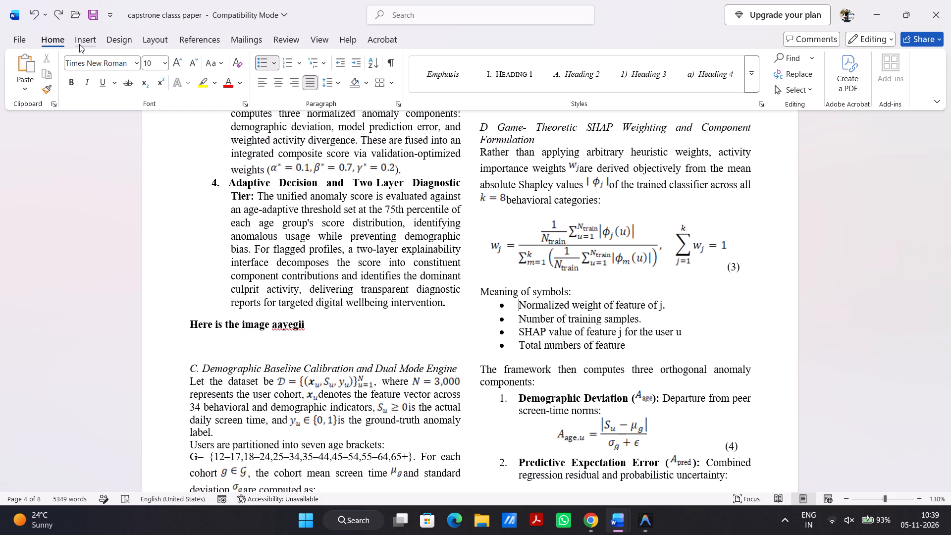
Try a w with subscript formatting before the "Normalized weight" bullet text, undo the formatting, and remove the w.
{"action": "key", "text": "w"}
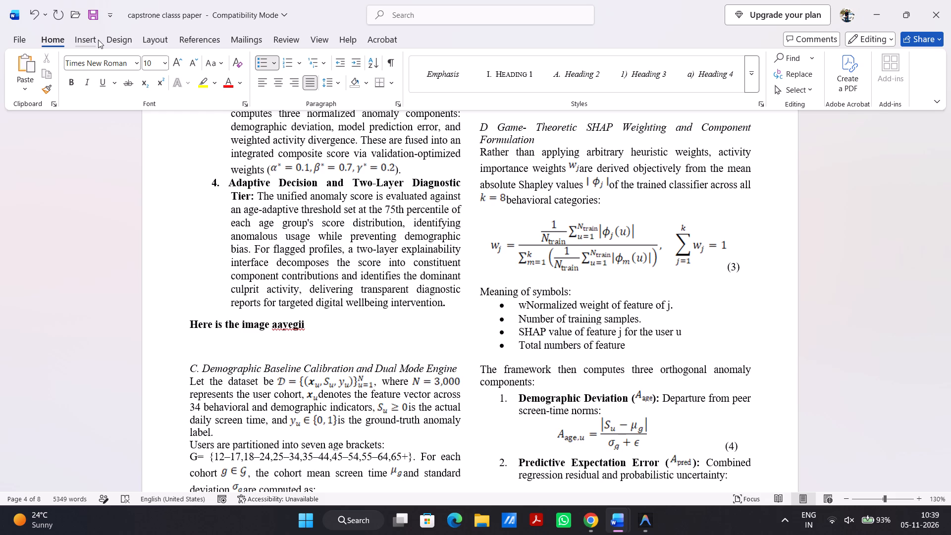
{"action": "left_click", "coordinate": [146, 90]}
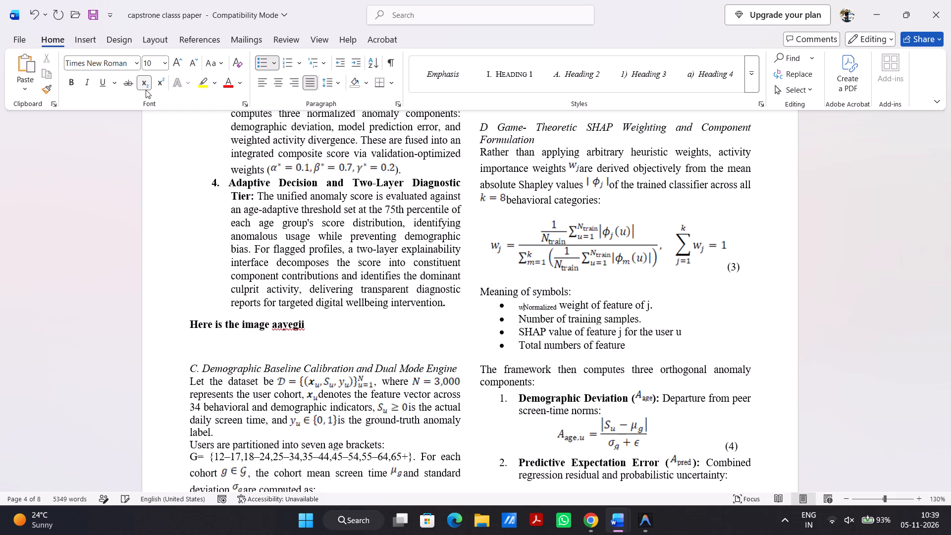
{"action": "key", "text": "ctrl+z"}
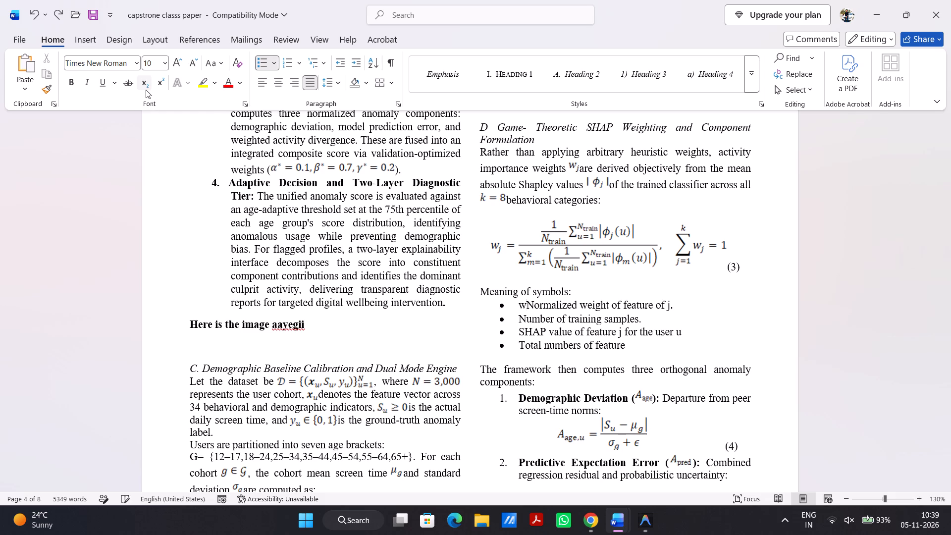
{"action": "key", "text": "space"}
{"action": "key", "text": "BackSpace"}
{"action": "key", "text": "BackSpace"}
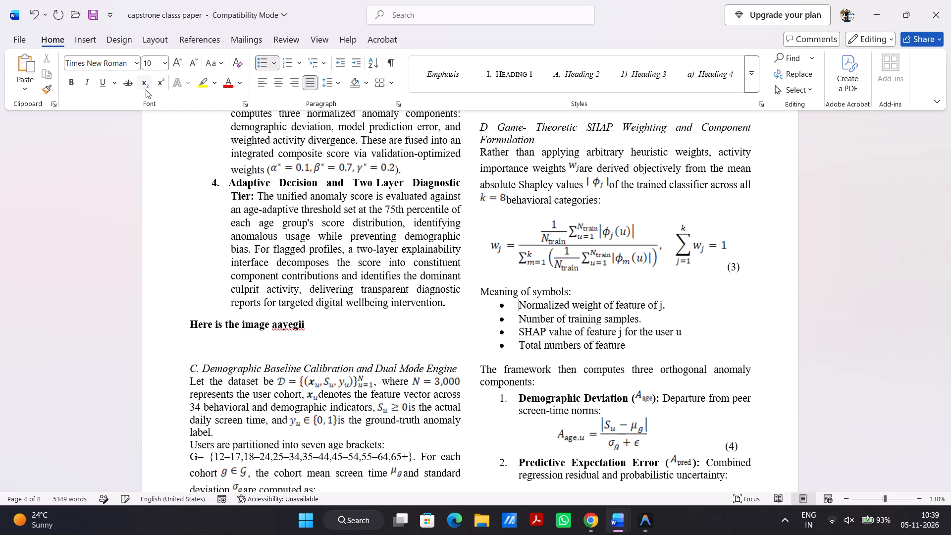
Insert "wj" and a space before the "Normalized weight of feature of j." bullet text, trying subscript formatting on it and undoing that.
{"action": "type", "text": "w"}
{"action": "key", "text": "space"}
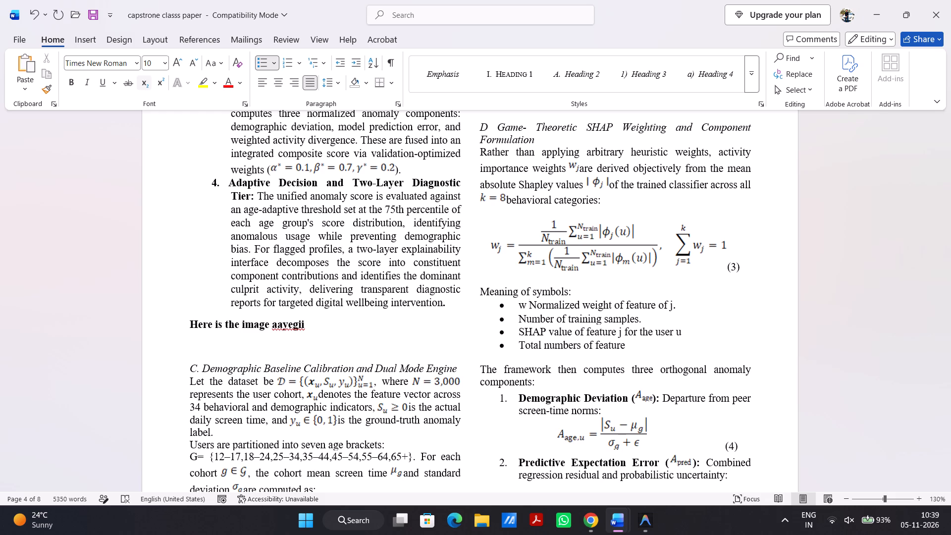
{"action": "key", "text": "BackSpace"}
{"action": "key", "text": "space"}
{"action": "key", "text": "Left"}
{"action": "key", "text": "j"}
{"action": "key", "text": "Left"}
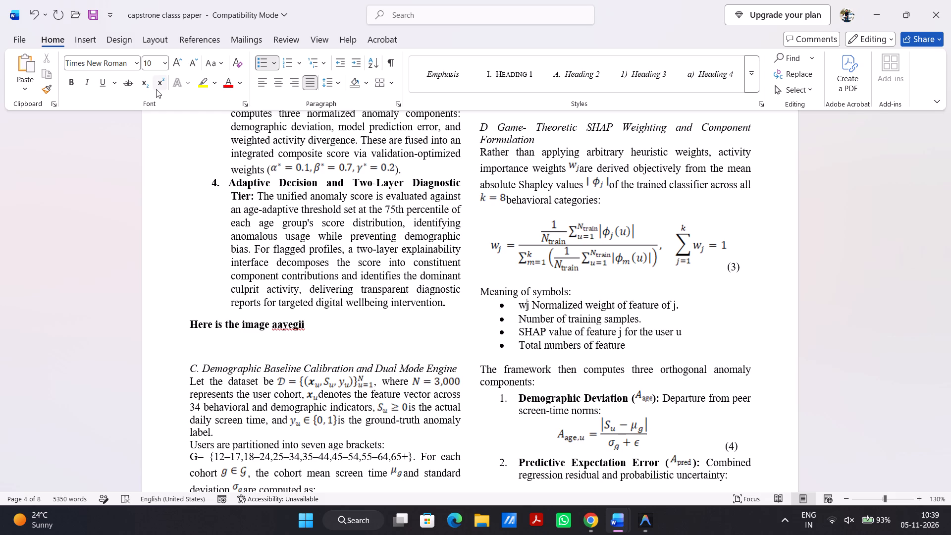
{"action": "left_click", "coordinate": [146, 84]}
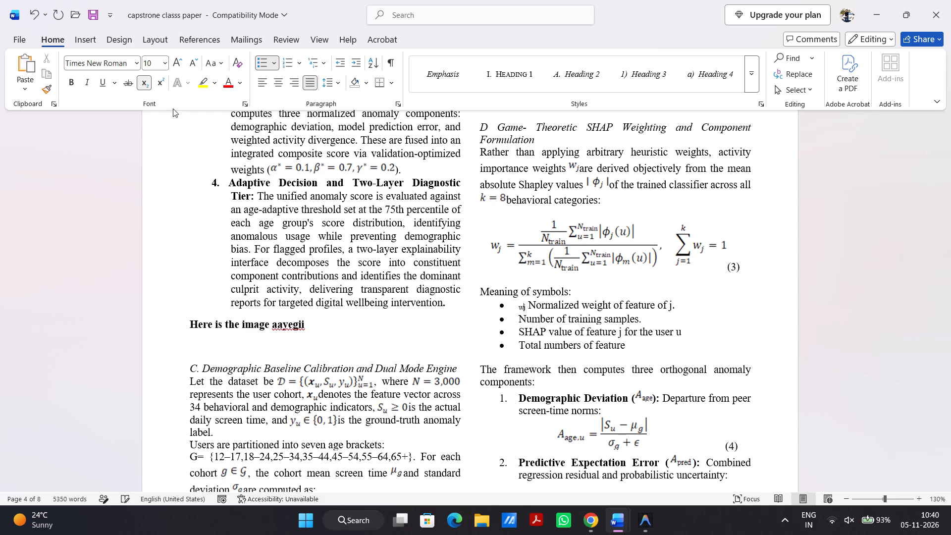
{"action": "key", "text": "ctrl+z"}
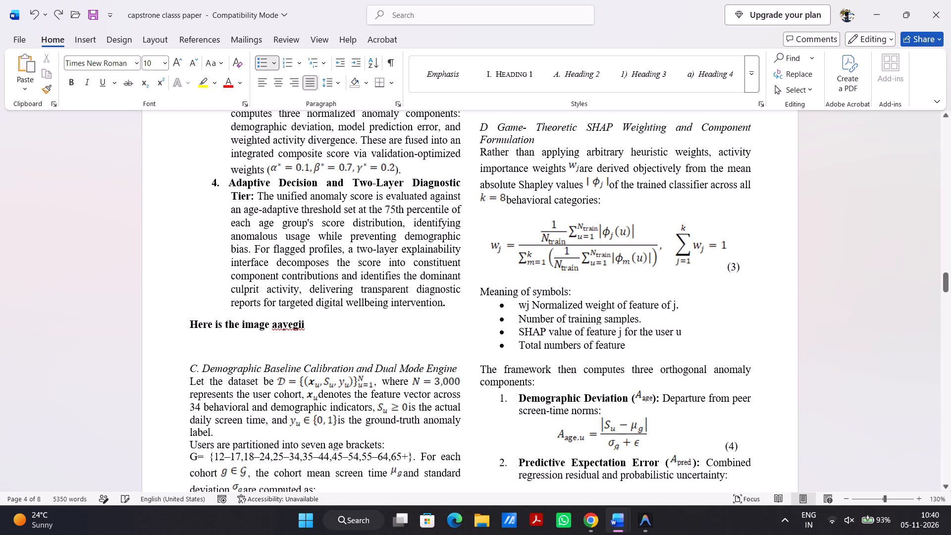
Add a colon and a space between wj and the "Normalized weight" bullet text.
{"action": "key", "text": "Right"}
{"action": "key", "text": "Right"}
{"action": "key", "text": "space"}
{"action": "key", "text": "BackSpace"}
{"action": "type", "text": ":"}
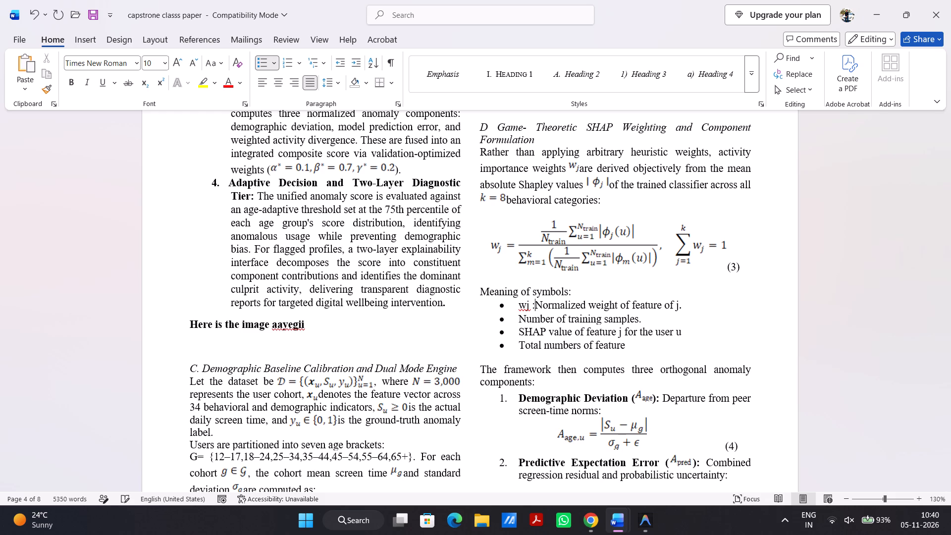
{"action": "key", "text": "space"}
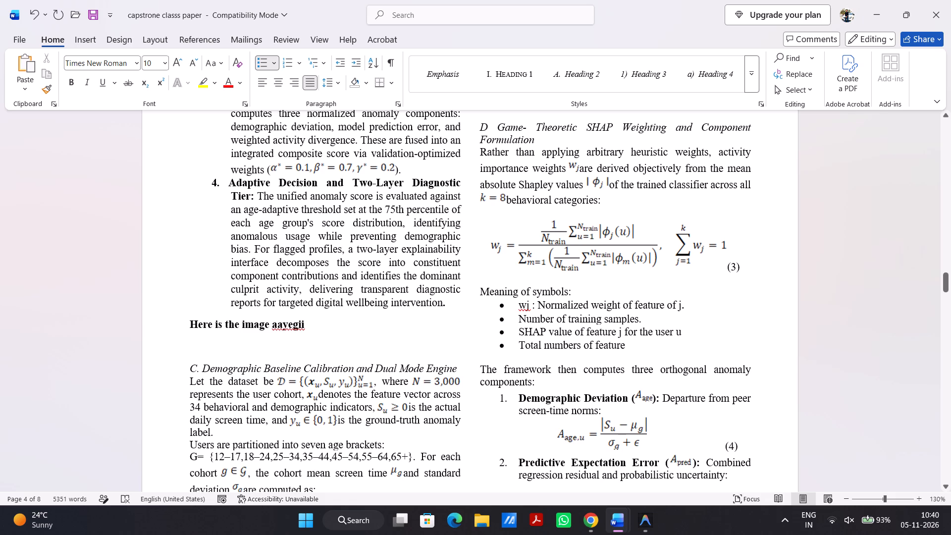
Replace the plain j in the first bullet's wj with a subscript j.
{"action": "left_click", "coordinate": [528, 307]}
{"action": "left_click", "coordinate": [528, 307]}
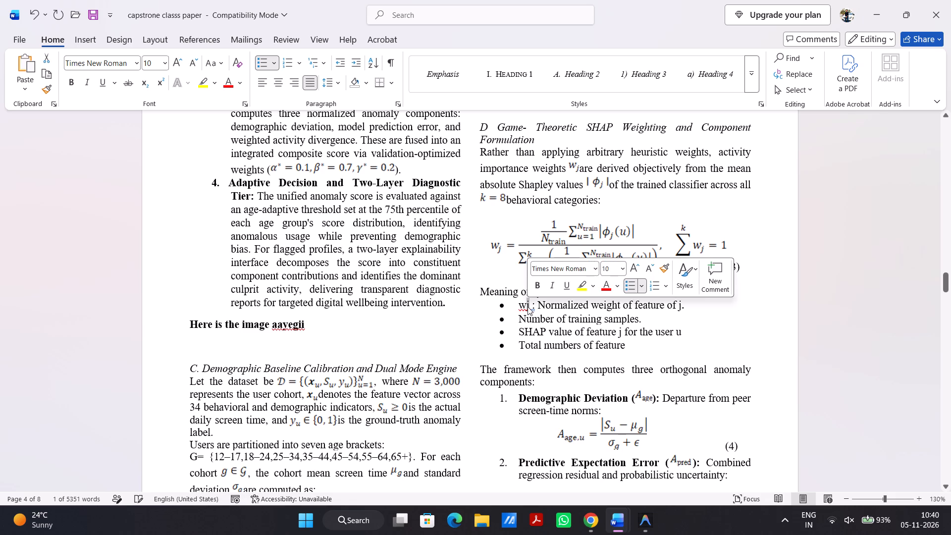
{"action": "key", "text": "BackSpace"}
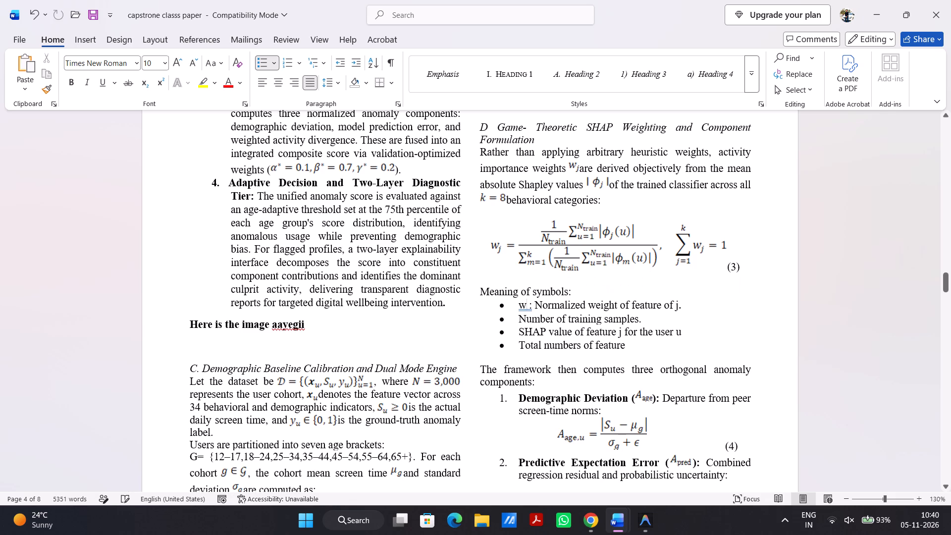
{"action": "left_click", "coordinate": [140, 88]}
{"action": "key", "text": "j"}
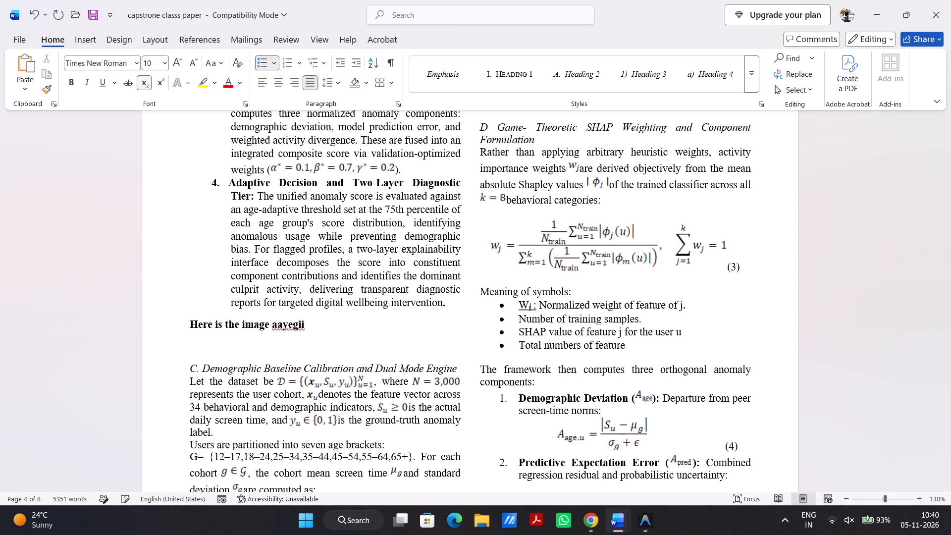
Remove the space between the subscript j and the colon in the first symbol bullet.
{"action": "left_click", "coordinate": [550, 312]}
{"action": "key", "text": "Right"}
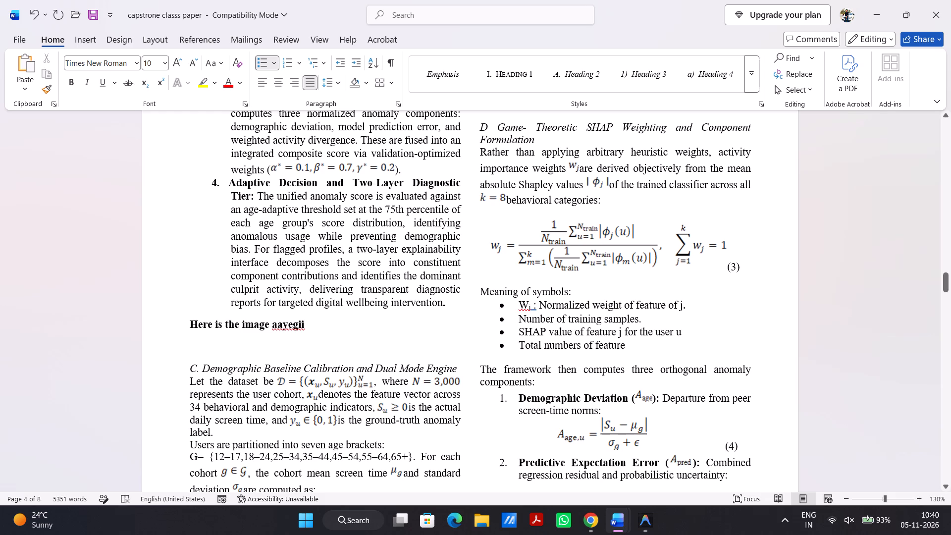
{"action": "key", "text": "Up"}
{"action": "key", "text": "Left"}
{"action": "key", "text": "Left"}
{"action": "key", "text": "Left"}
{"action": "key", "text": "Left"}
{"action": "key", "text": "BackSpace"}
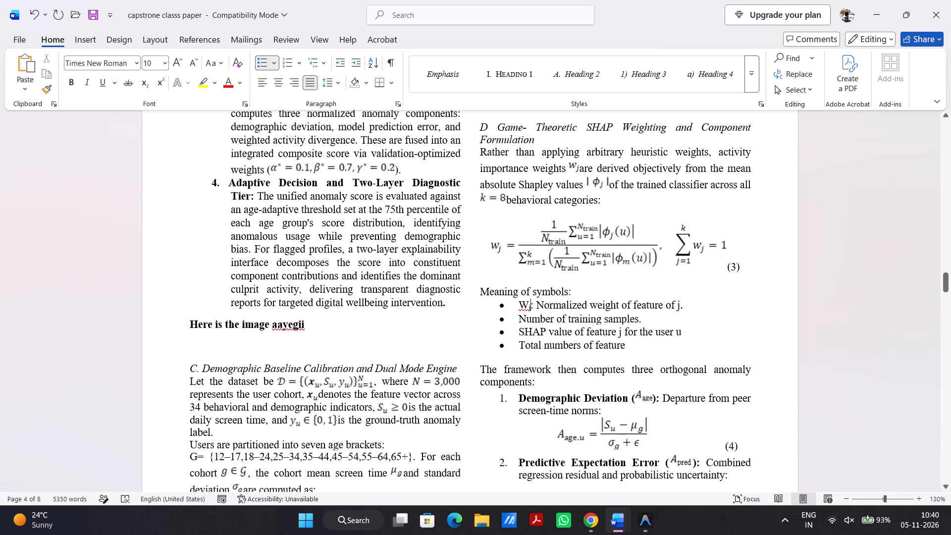
Replace the capital W of the first bullet's symbol with a lowercase w.
{"action": "left_click", "coordinate": [526, 303]}
{"action": "key", "text": "BackSpace"}
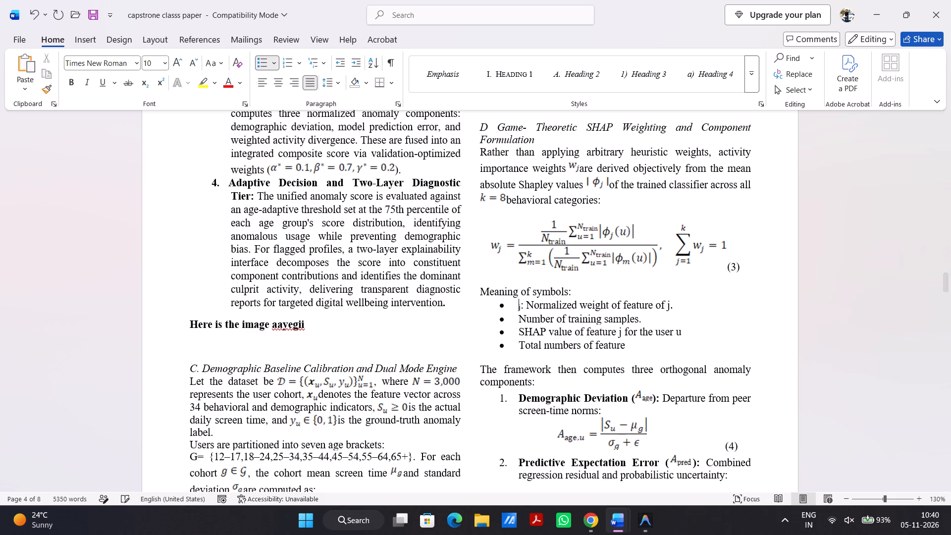
{"action": "key", "text": "w"}
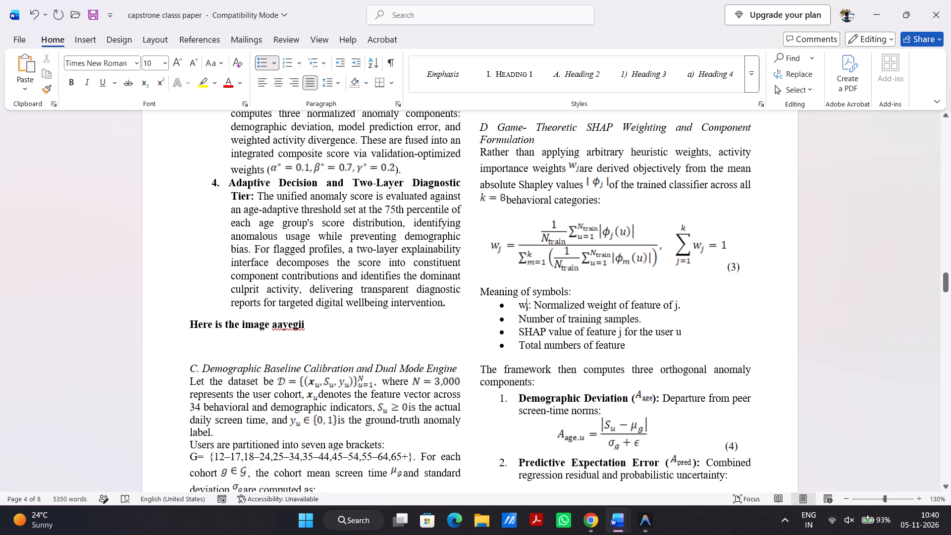
{"action": "left_click", "coordinate": [709, 305]}
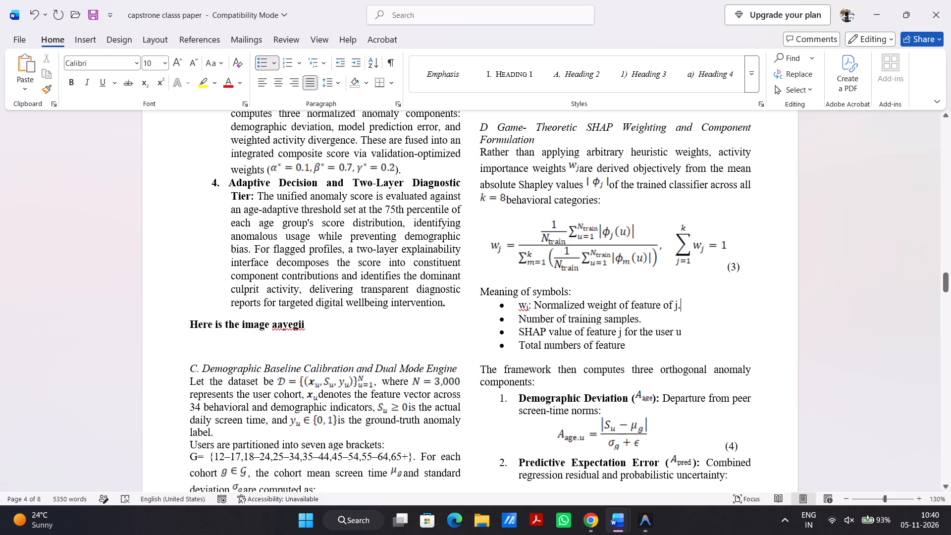
{"action": "left_click", "coordinate": [519, 315]}
{"action": "key", "text": "space"}
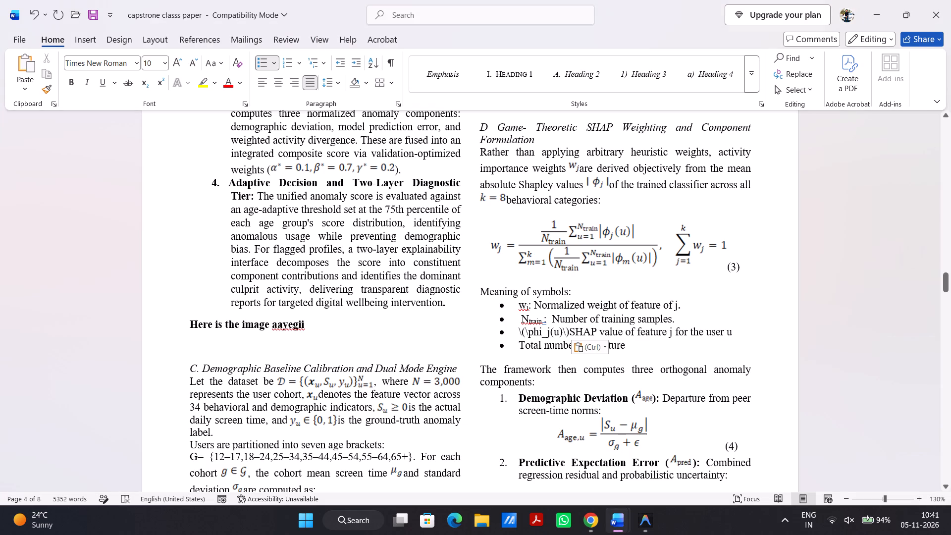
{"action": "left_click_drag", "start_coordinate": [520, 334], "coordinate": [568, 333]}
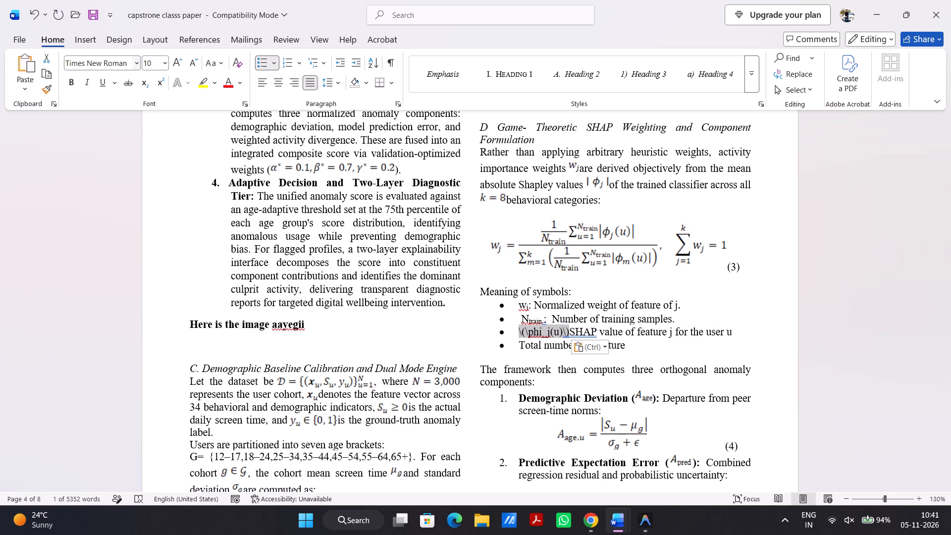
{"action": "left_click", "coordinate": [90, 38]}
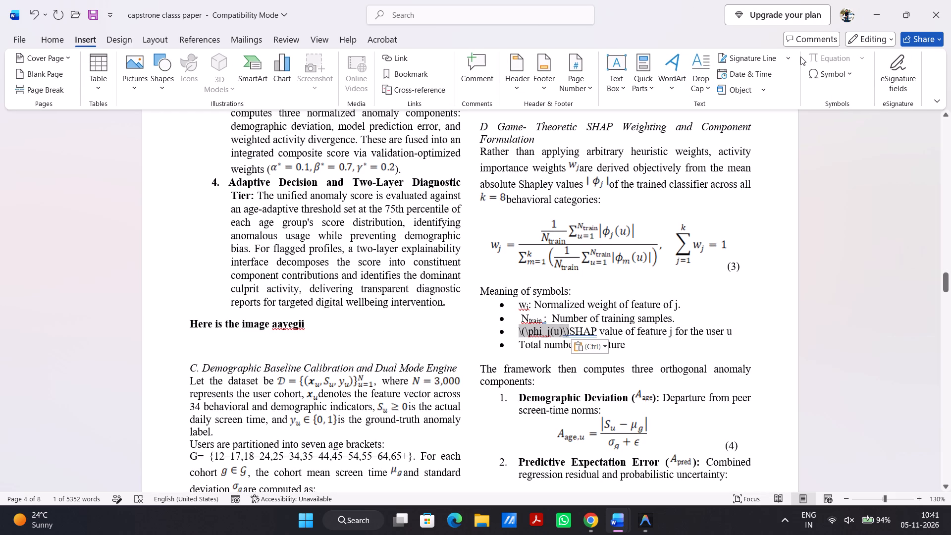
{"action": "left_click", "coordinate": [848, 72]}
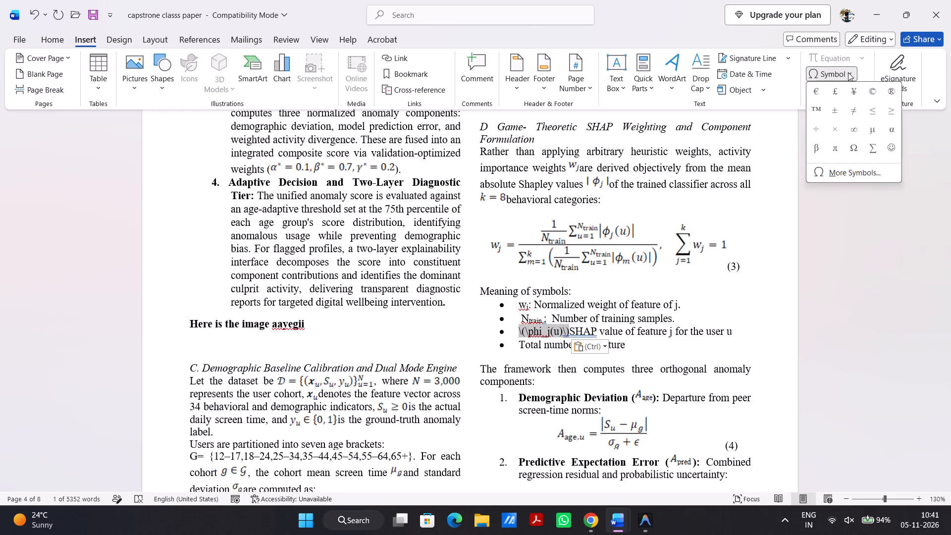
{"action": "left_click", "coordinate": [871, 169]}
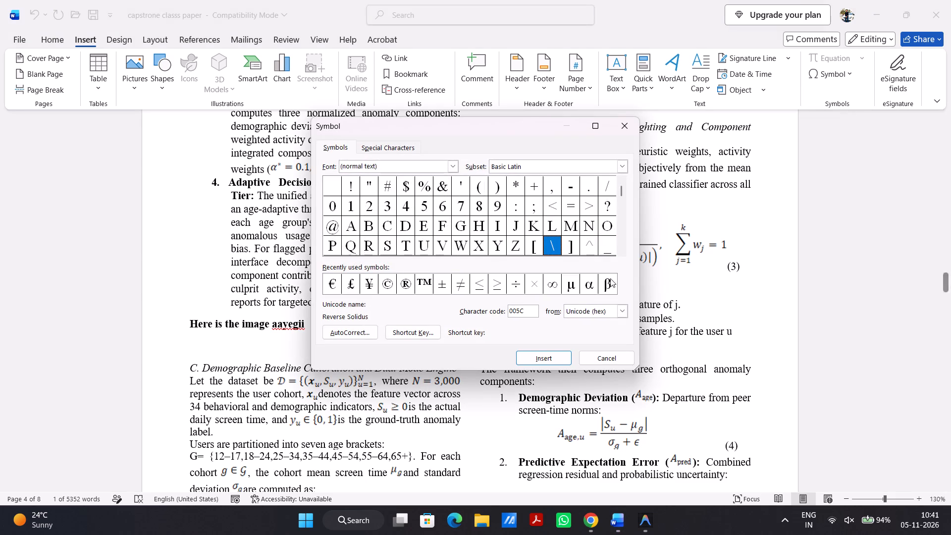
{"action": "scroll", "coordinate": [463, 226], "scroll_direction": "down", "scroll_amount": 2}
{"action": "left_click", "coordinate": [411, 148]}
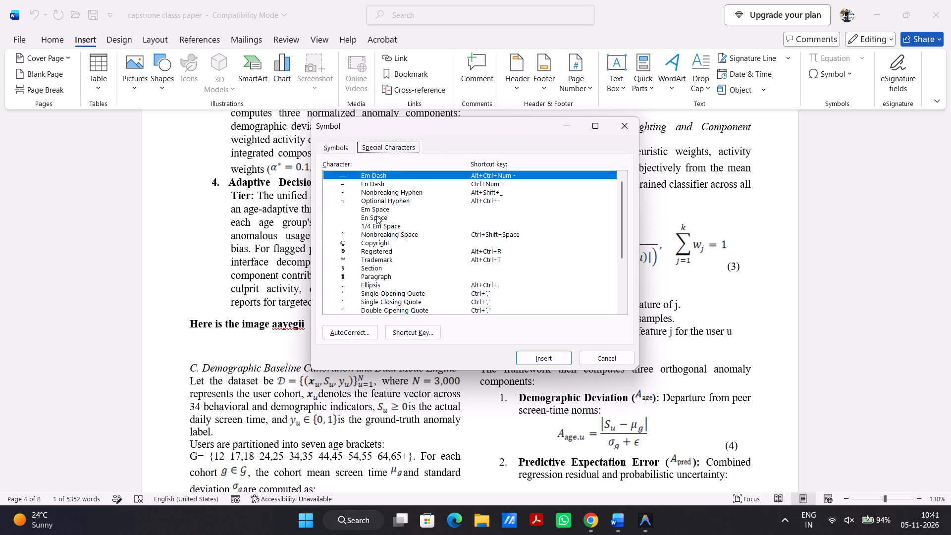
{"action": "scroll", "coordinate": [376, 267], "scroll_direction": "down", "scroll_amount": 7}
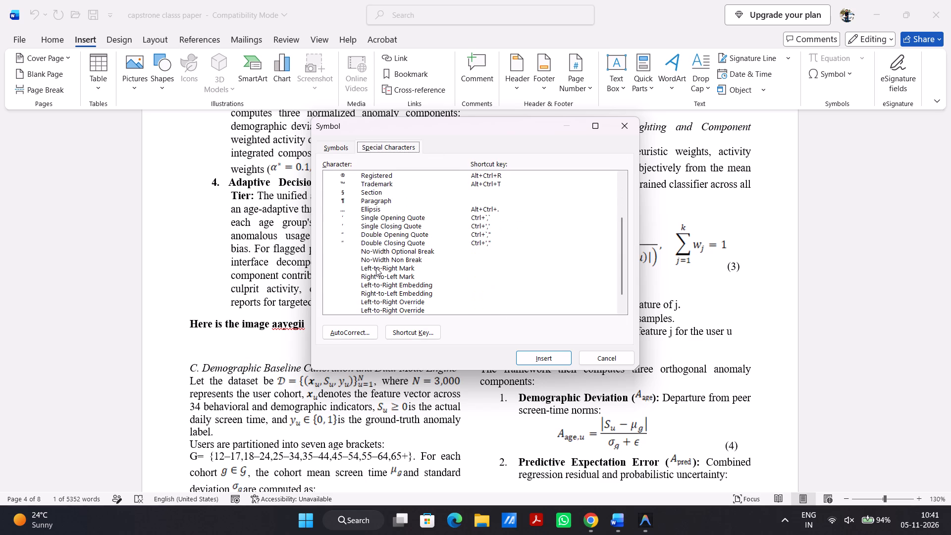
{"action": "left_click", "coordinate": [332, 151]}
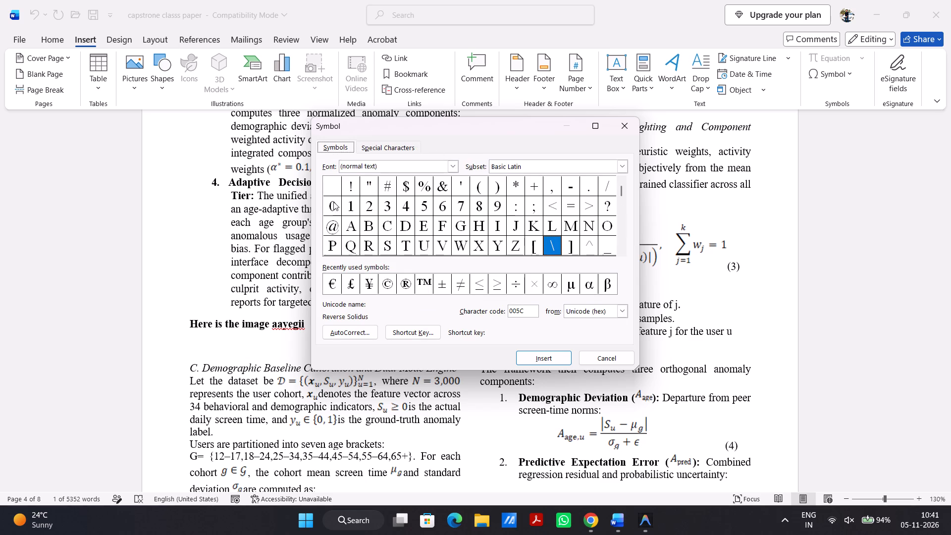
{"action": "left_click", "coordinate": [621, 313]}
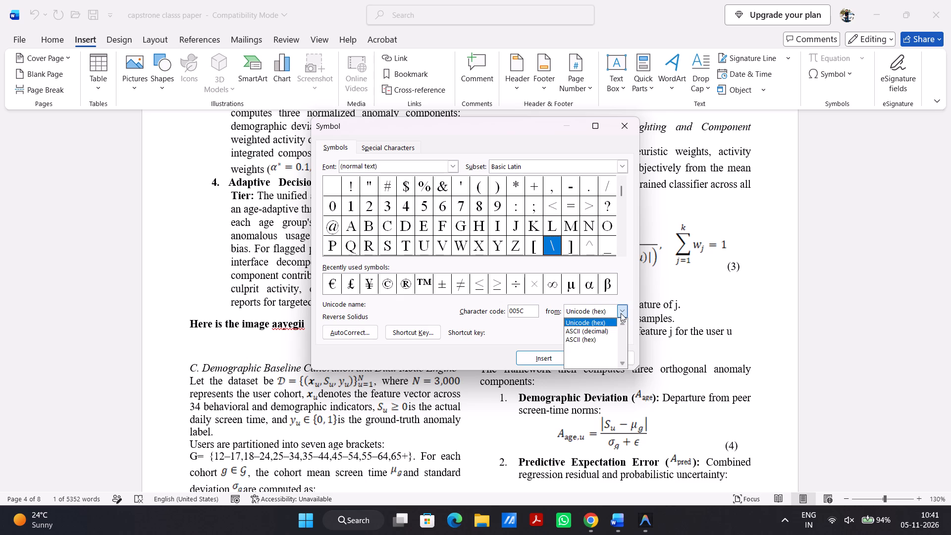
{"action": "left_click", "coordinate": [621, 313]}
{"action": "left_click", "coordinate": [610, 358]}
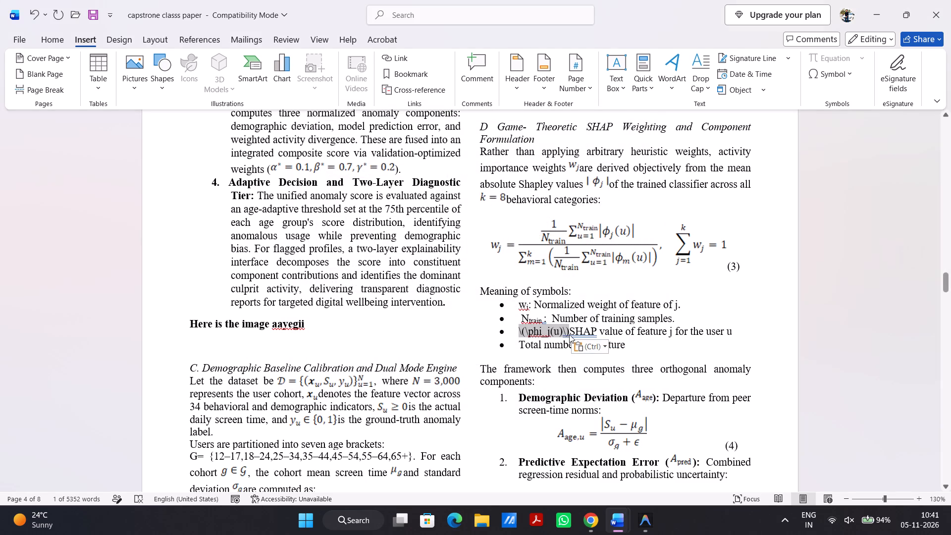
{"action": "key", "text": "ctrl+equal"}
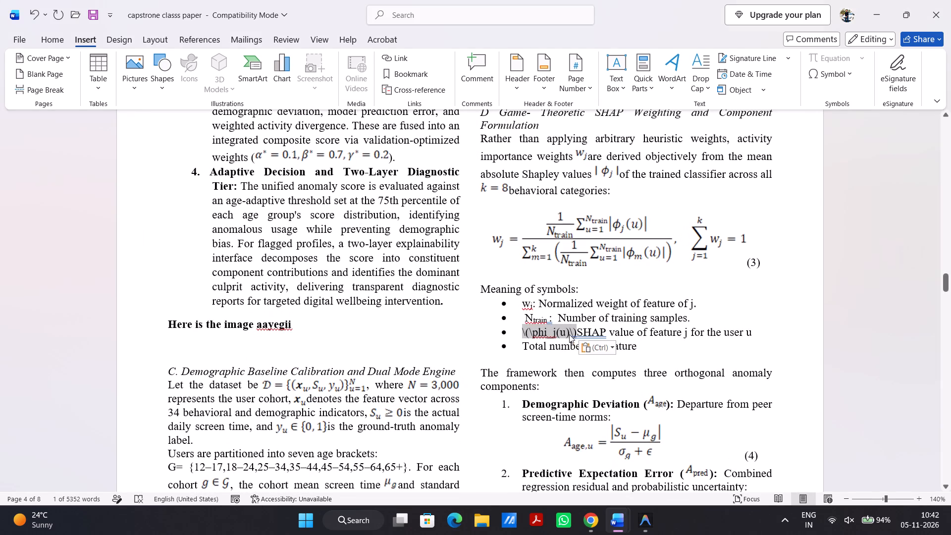
Switch to Document1 and replace the wj equation at the bottom with the copied ϕj(u) symbol.
{"action": "left_click", "coordinate": [594, 509]}
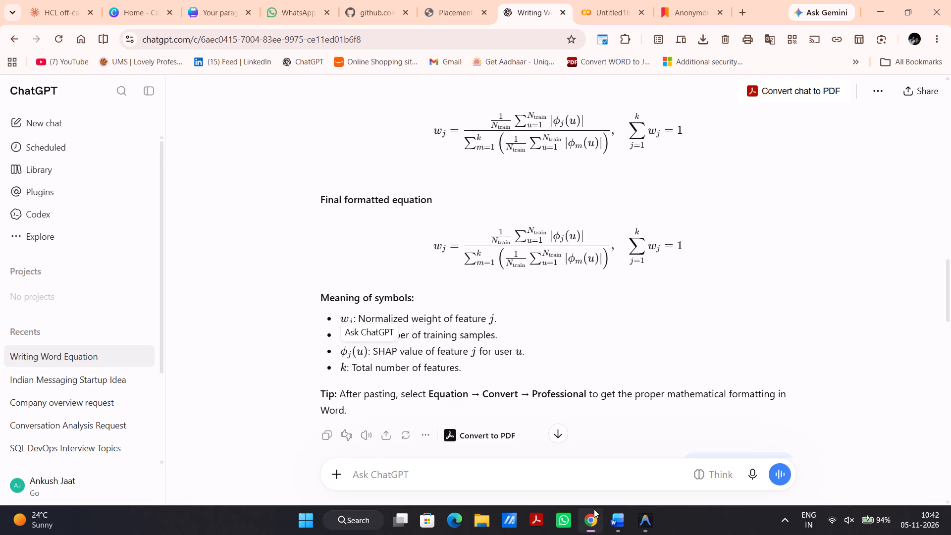
{"action": "left_click", "coordinate": [667, 474]}
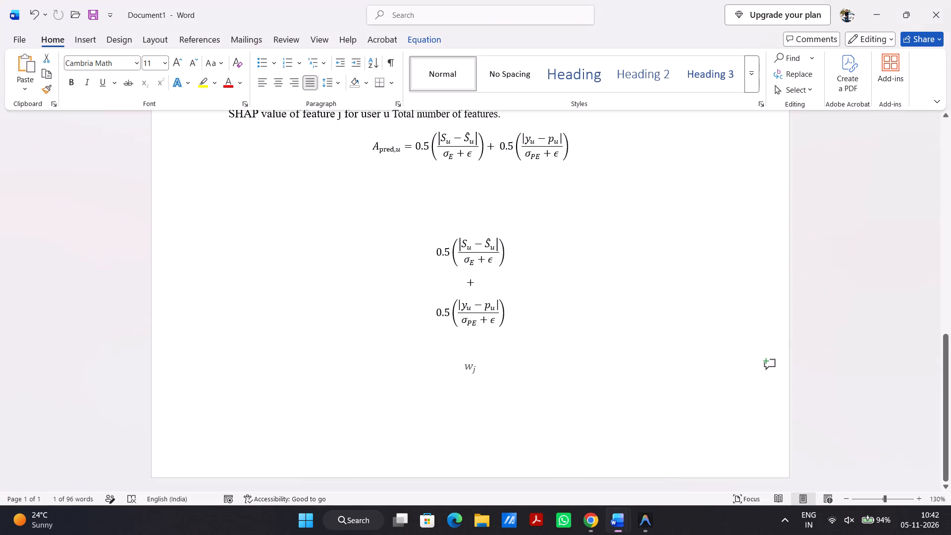
{"action": "left_click", "coordinate": [615, 447]}
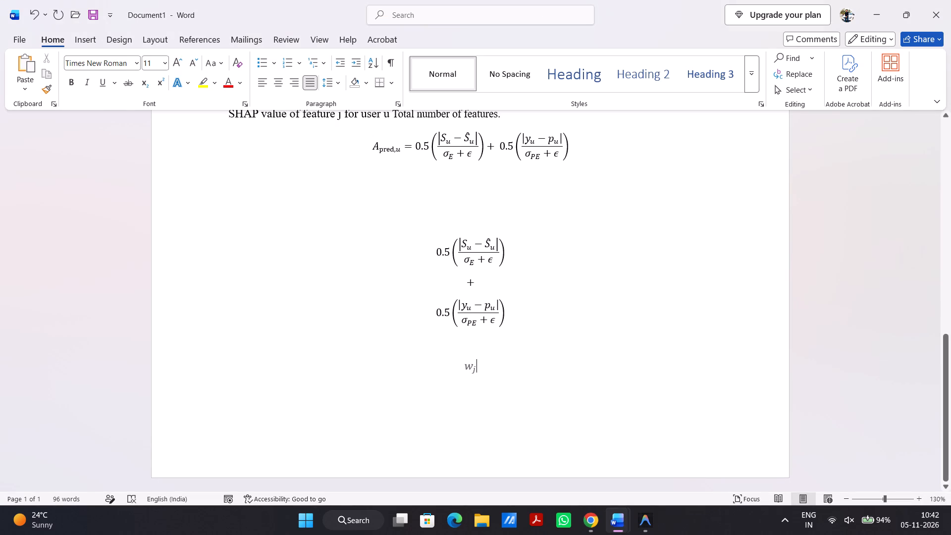
{"action": "key", "text": "BackSpace"}
{"action": "key", "text": "ctrl+v"}
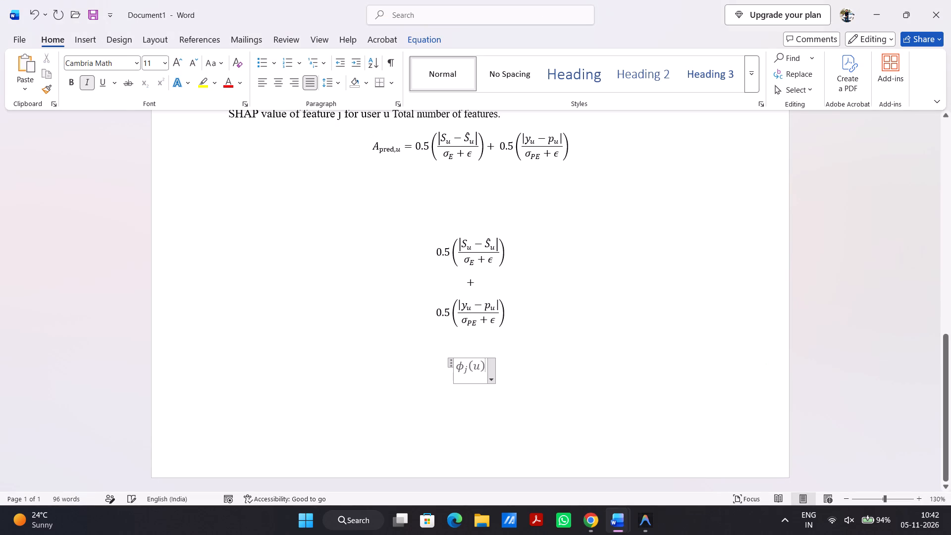
Copy only the ϕj part of Document1's ϕj(u) equation and paste it over the raw \(\phi_j(u)\) text in the paper's third bullet.
{"action": "left_click_drag", "start_coordinate": [489, 376], "coordinate": [485, 368]}
{"action": "left_click", "coordinate": [485, 368]}
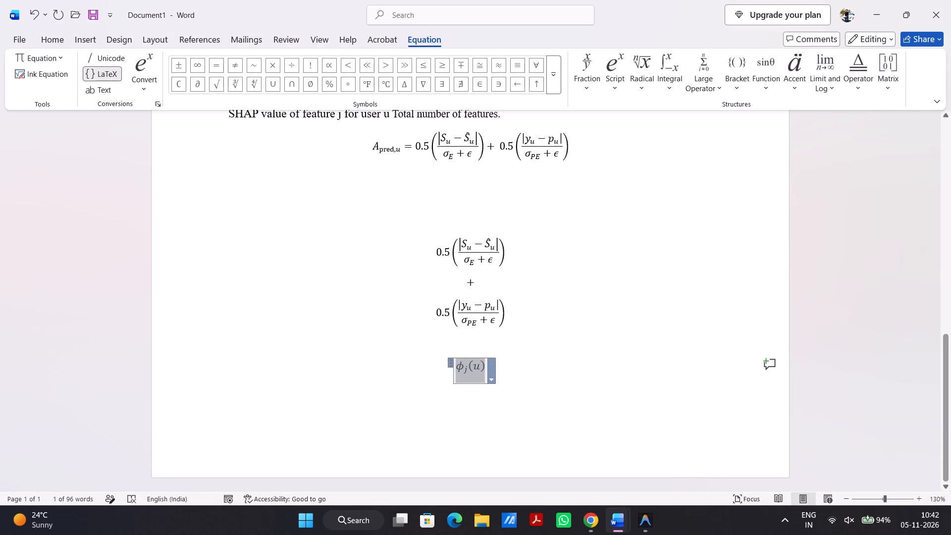
{"action": "left_click_drag", "start_coordinate": [485, 368], "coordinate": [455, 365]}
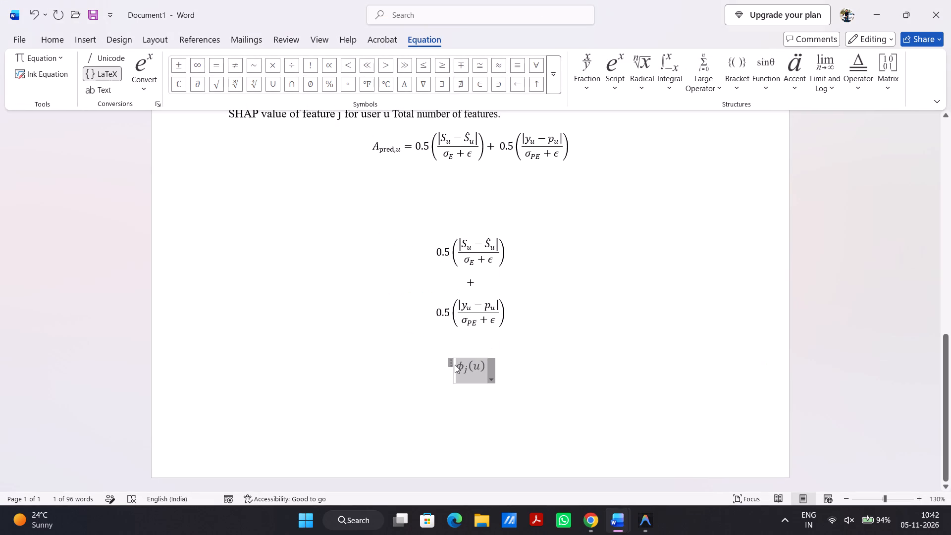
{"action": "left_click", "coordinate": [455, 365]}
{"action": "left_click_drag", "start_coordinate": [455, 365], "coordinate": [466, 365]}
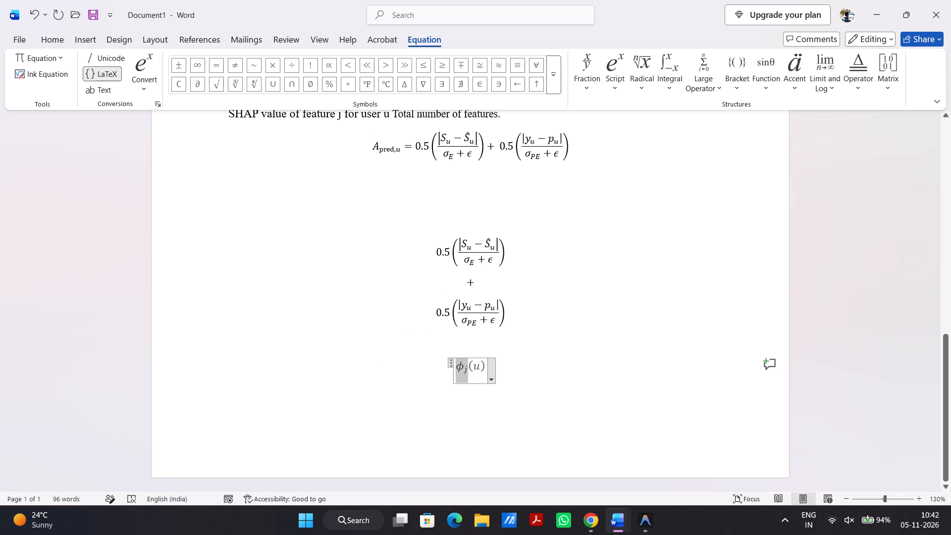
{"action": "left_click_drag", "start_coordinate": [466, 365], "coordinate": [466, 366]}
{"action": "key", "text": "ctrl+c"}
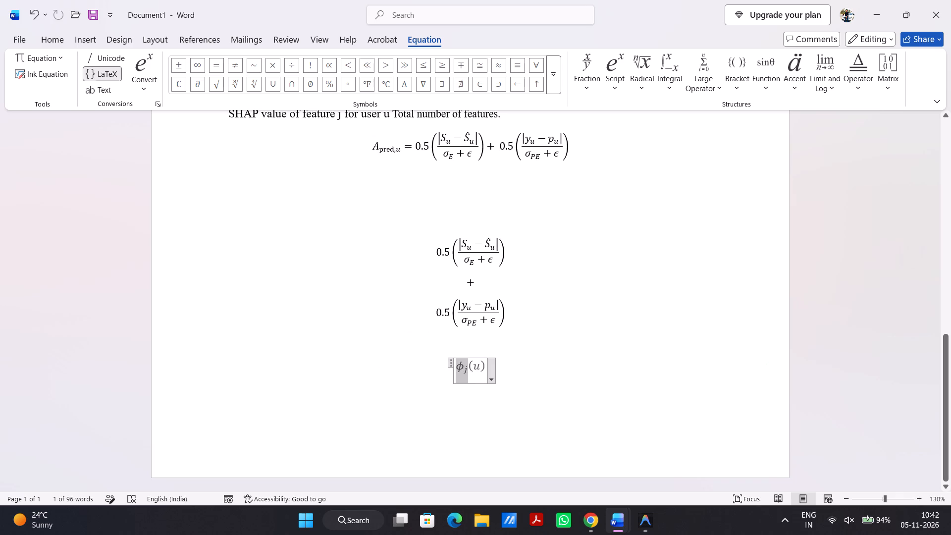
{"action": "left_click", "coordinate": [508, 441]}
{"action": "left_click", "coordinate": [590, 515]}
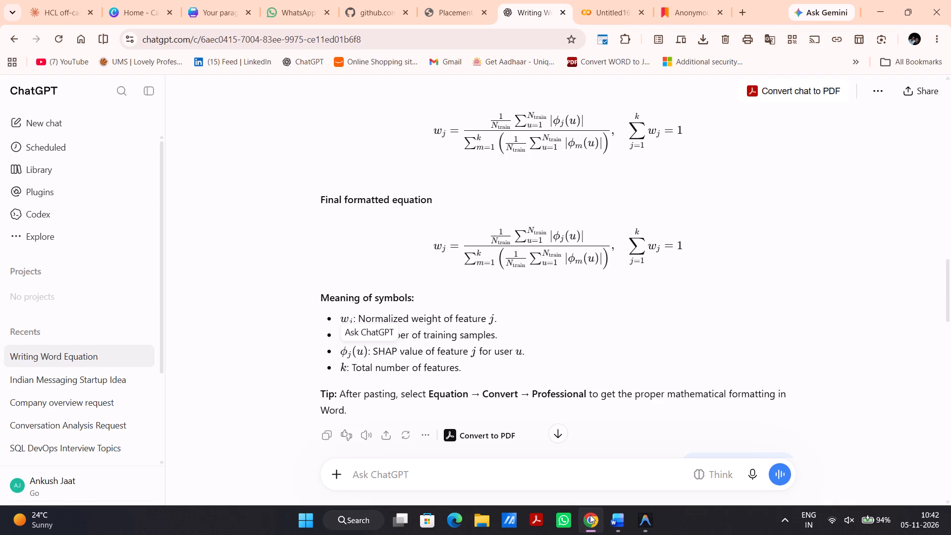
{"action": "left_click", "coordinate": [569, 480]}
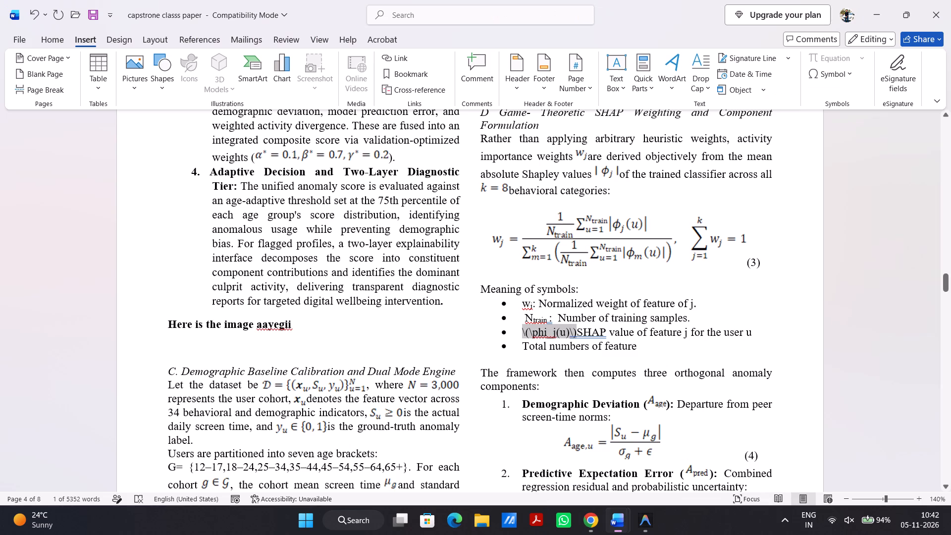
{"action": "key", "text": "BackSpace"}
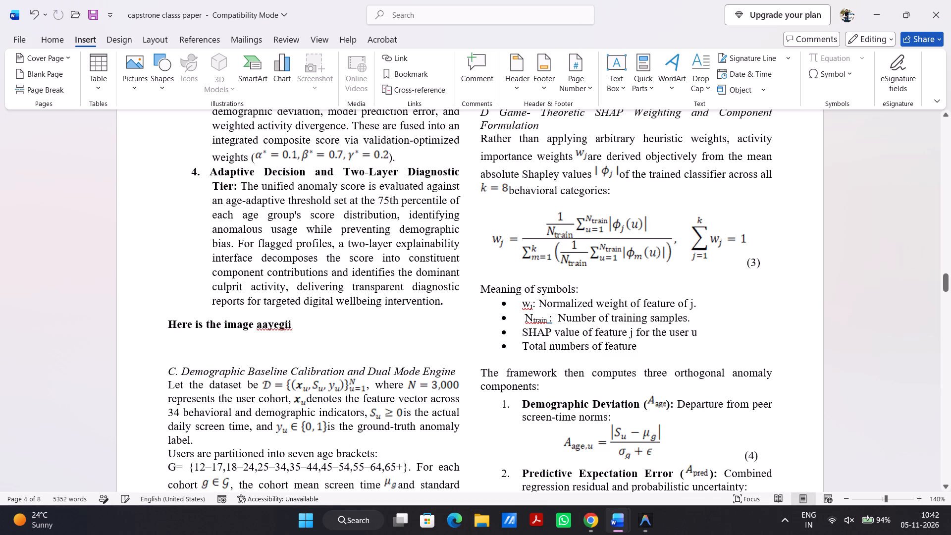
{"action": "key", "text": "ctrl+v"}
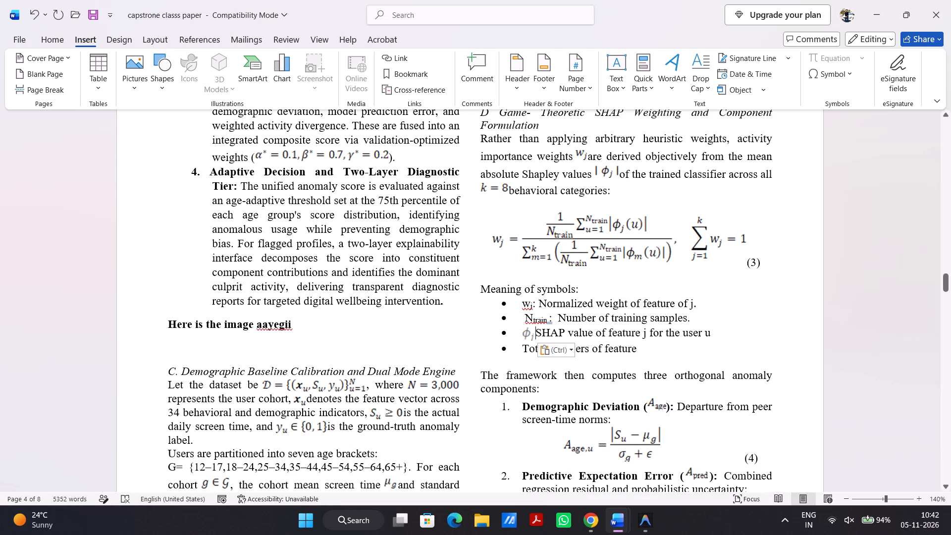
Add "(u):" and a space after the ϕj symbol in the third bullet, before "SHAP value".
{"action": "key", "text": "shift+parenleft"}
{"action": "key", "text": "shift+parenright"}
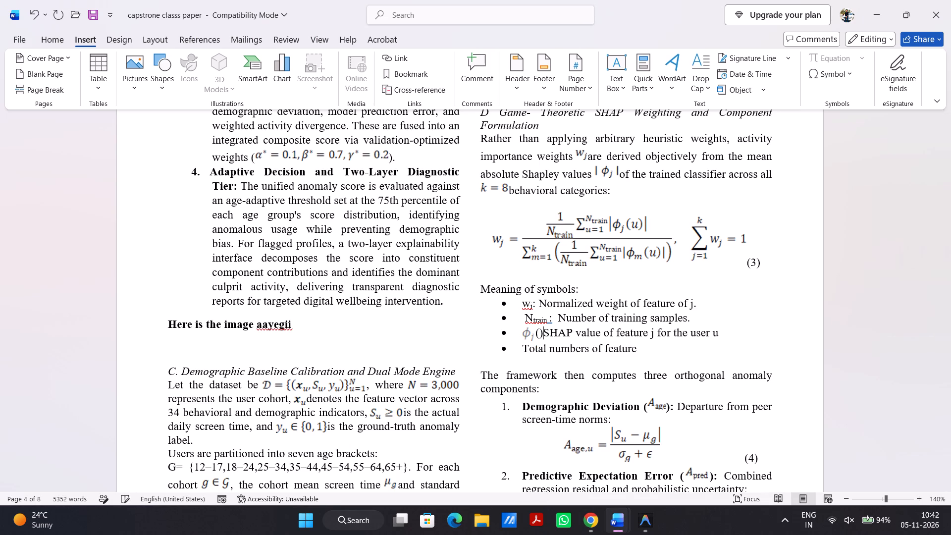
{"action": "key", "text": "Left"}
{"action": "key", "text": "u"}
{"action": "key", "text": "Right"}
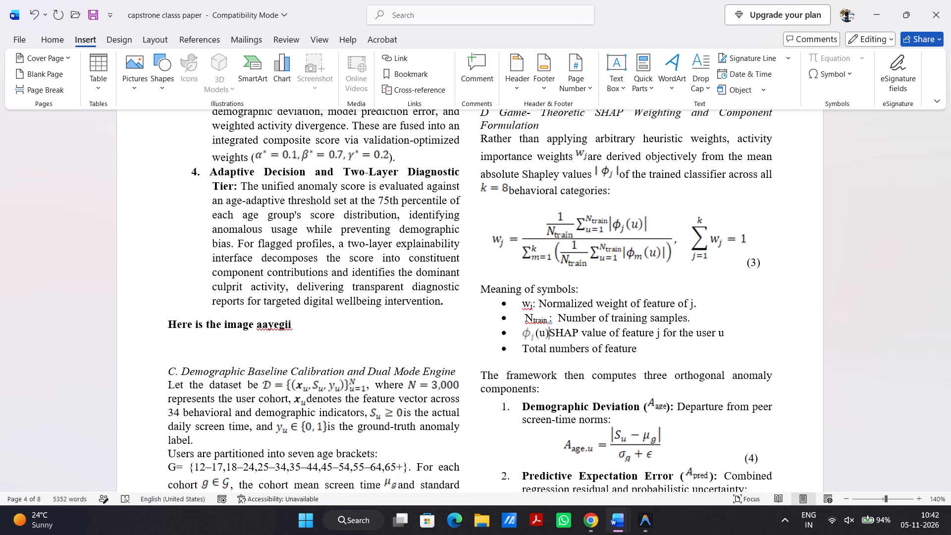
{"action": "type", "text": ":"}
{"action": "key", "text": "space"}
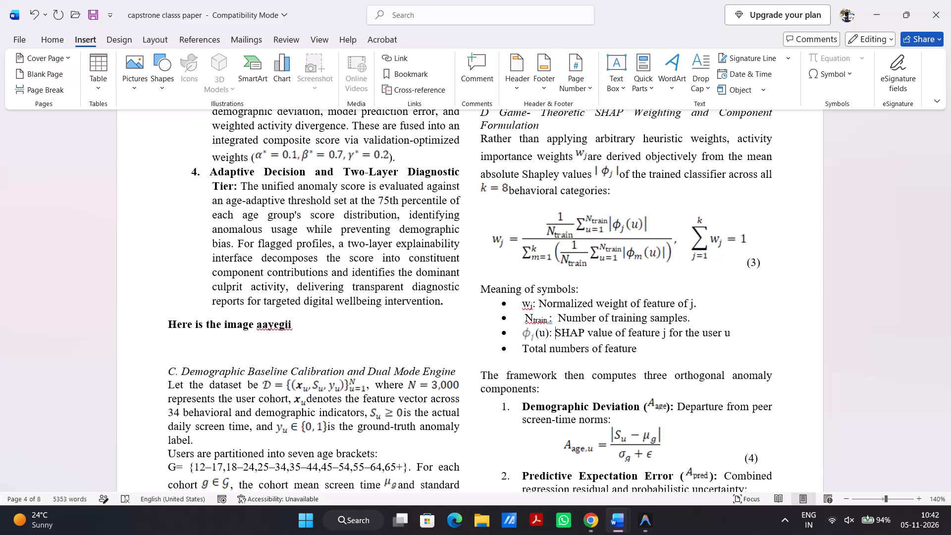
Remove the space between Ntrain and its colon in the second bullet.
{"action": "key", "text": "Up"}
{"action": "key", "text": "Left"}
{"action": "key", "text": "Left"}
{"action": "key", "text": "BackSpace"}
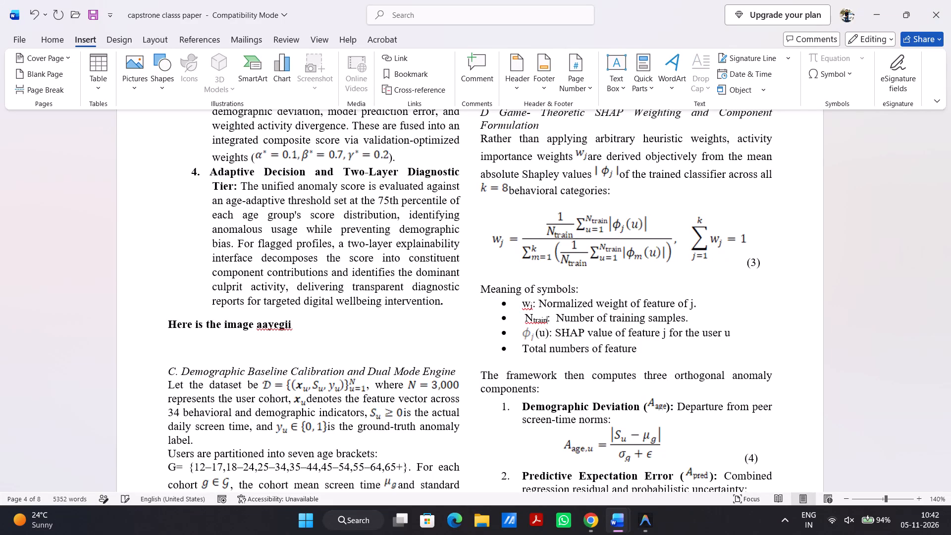
{"action": "key", "text": "Right"}
{"action": "key", "text": "Right"}
{"action": "left_click", "coordinate": [597, 530]}
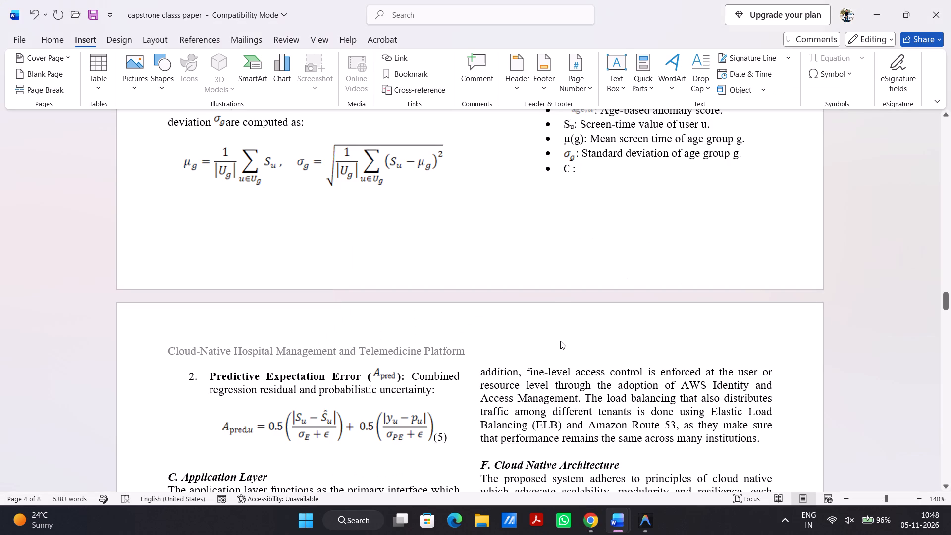
{"action": "key", "text": "ctrl+v"}
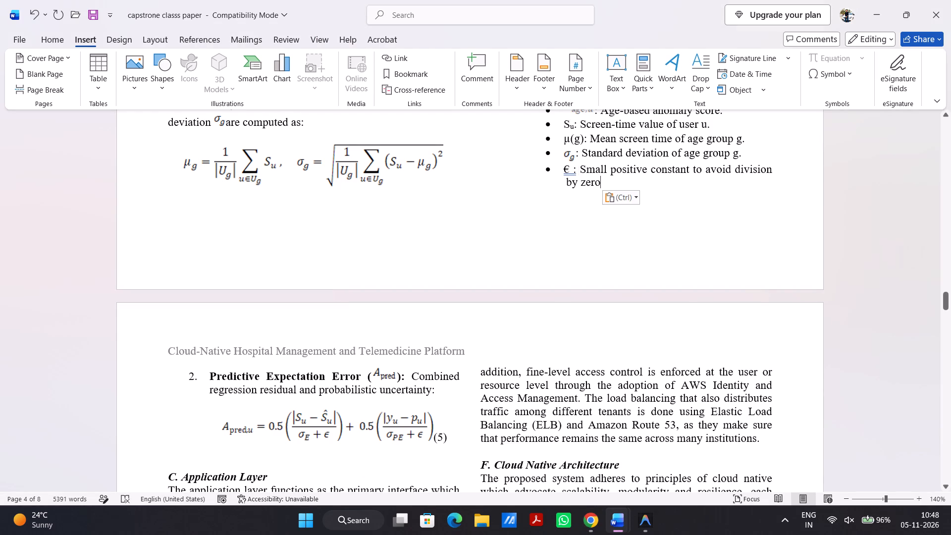
{"action": "left_click", "coordinate": [574, 172]}
{"action": "key", "text": "BackSpace"}
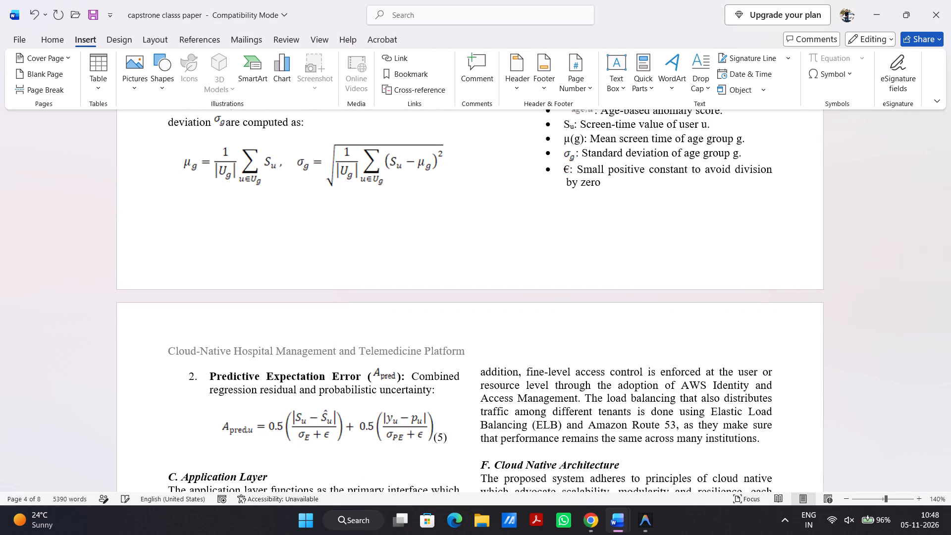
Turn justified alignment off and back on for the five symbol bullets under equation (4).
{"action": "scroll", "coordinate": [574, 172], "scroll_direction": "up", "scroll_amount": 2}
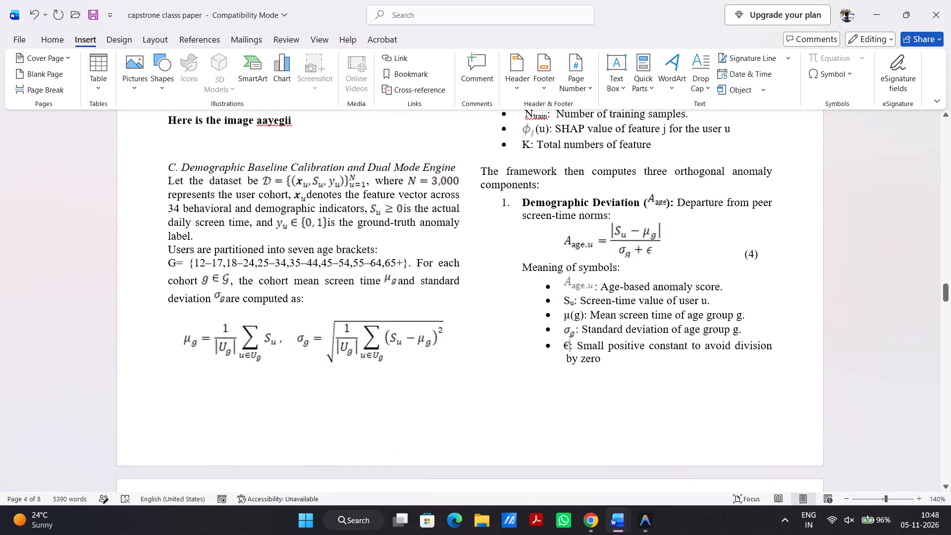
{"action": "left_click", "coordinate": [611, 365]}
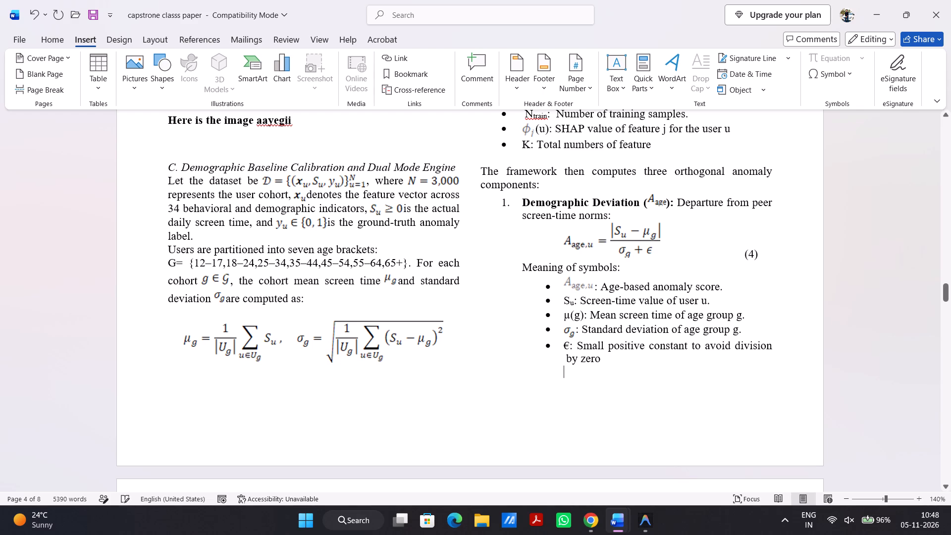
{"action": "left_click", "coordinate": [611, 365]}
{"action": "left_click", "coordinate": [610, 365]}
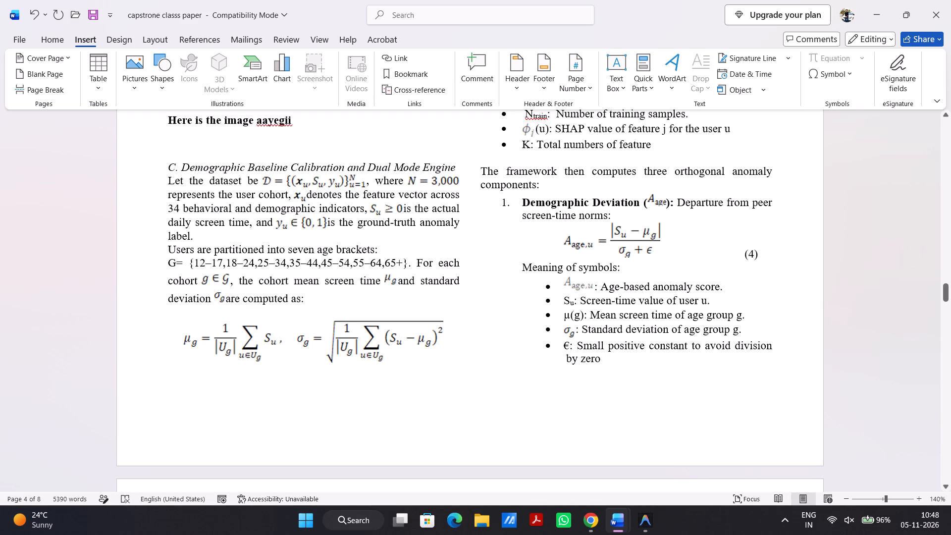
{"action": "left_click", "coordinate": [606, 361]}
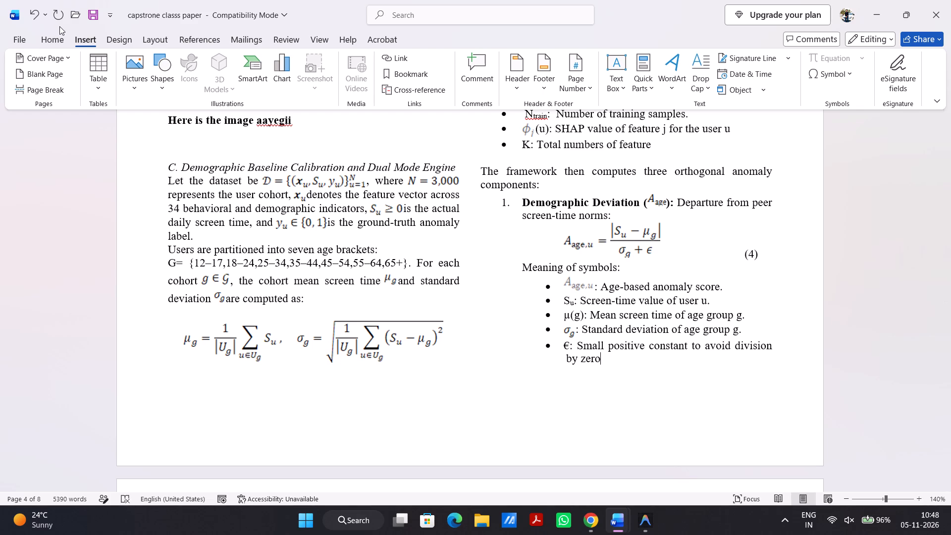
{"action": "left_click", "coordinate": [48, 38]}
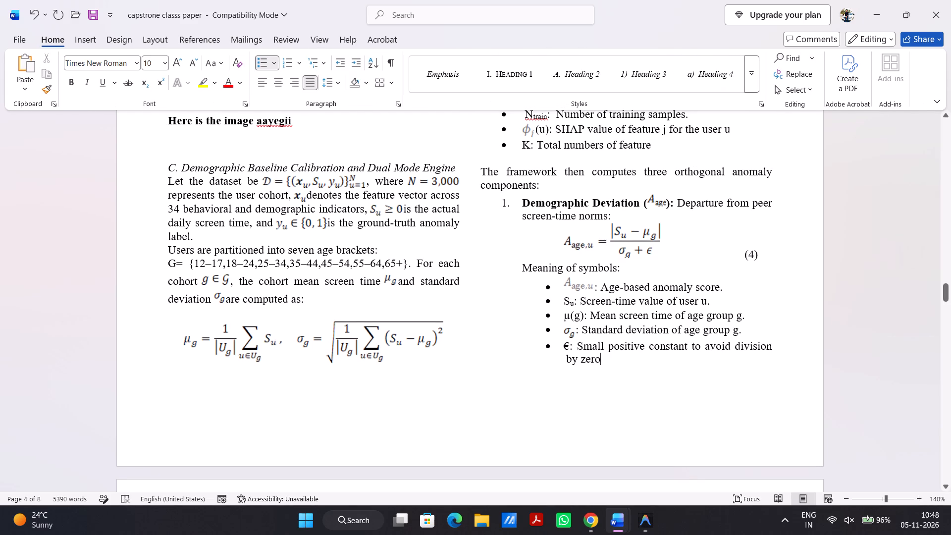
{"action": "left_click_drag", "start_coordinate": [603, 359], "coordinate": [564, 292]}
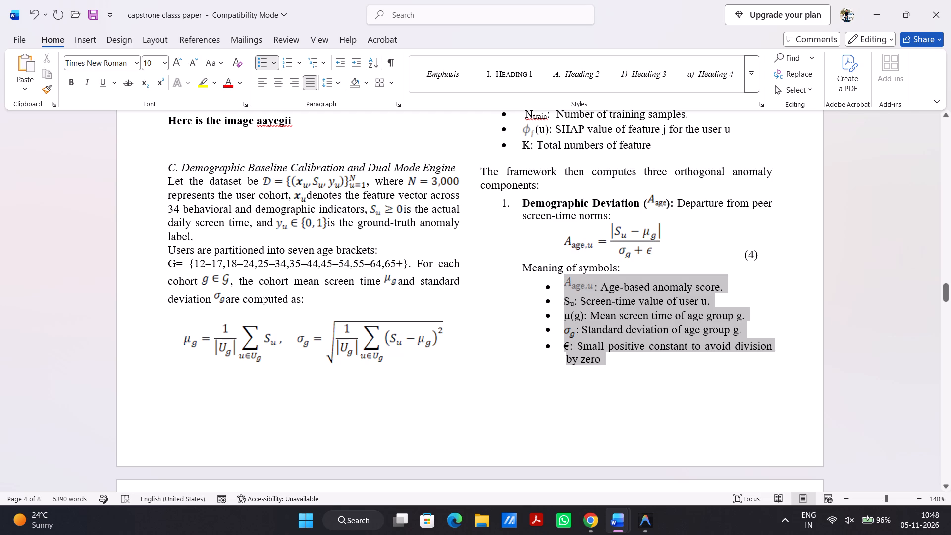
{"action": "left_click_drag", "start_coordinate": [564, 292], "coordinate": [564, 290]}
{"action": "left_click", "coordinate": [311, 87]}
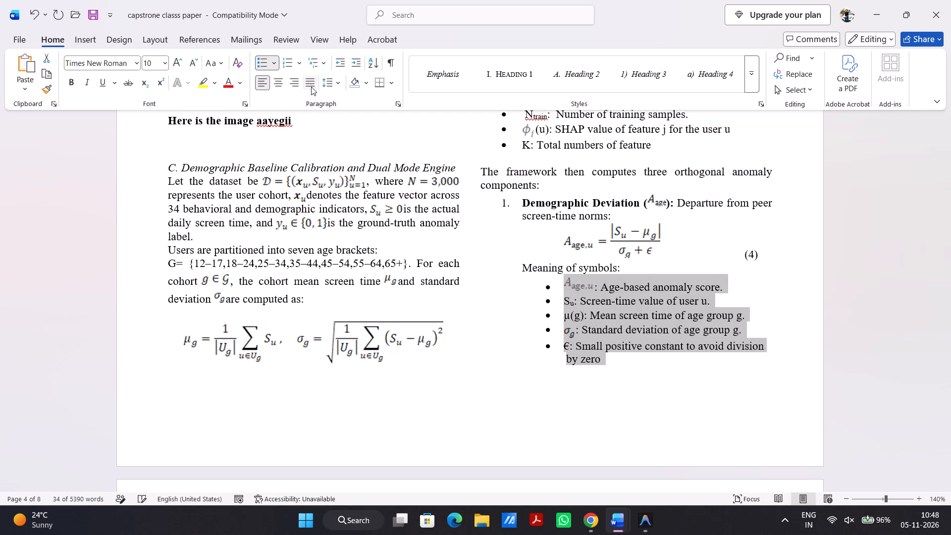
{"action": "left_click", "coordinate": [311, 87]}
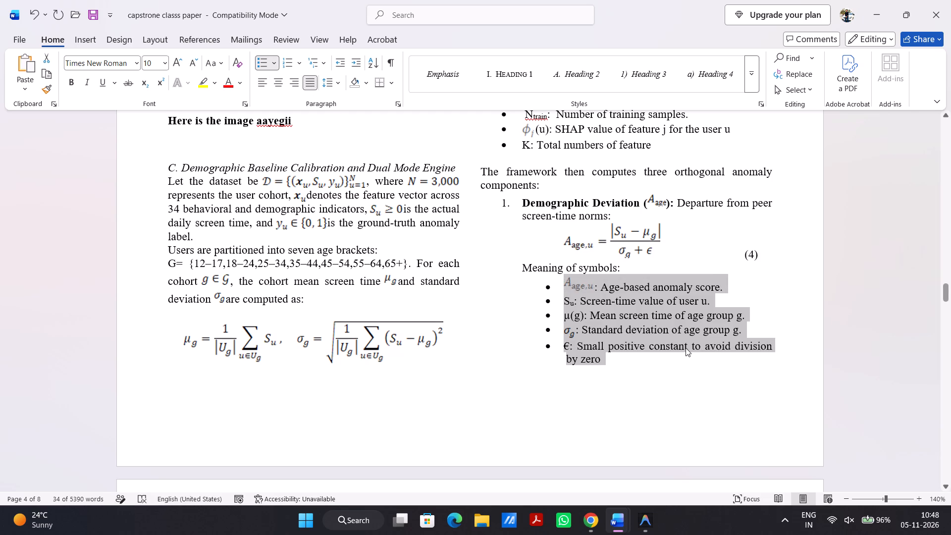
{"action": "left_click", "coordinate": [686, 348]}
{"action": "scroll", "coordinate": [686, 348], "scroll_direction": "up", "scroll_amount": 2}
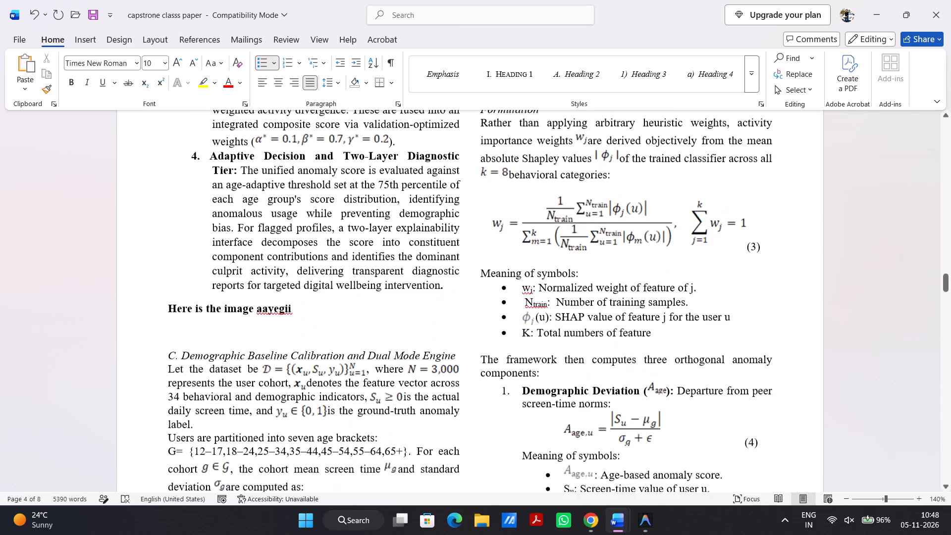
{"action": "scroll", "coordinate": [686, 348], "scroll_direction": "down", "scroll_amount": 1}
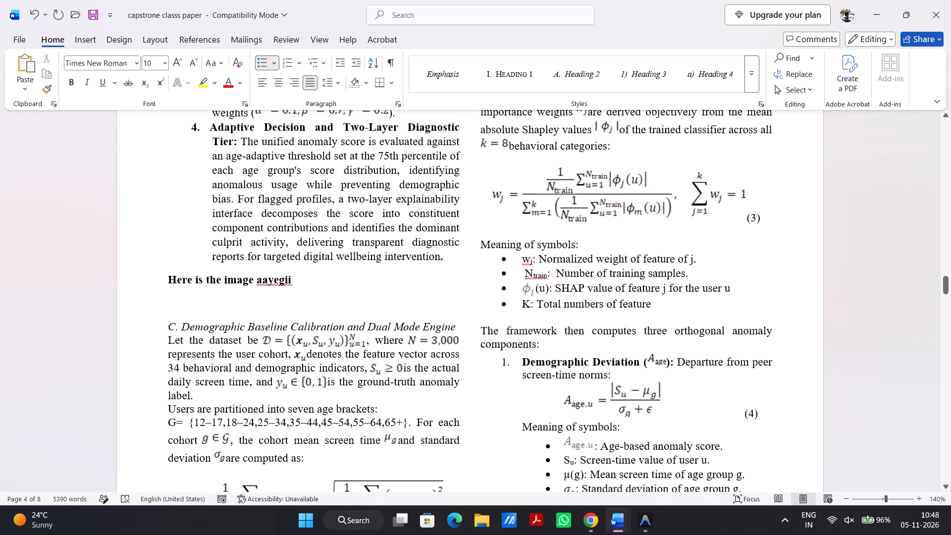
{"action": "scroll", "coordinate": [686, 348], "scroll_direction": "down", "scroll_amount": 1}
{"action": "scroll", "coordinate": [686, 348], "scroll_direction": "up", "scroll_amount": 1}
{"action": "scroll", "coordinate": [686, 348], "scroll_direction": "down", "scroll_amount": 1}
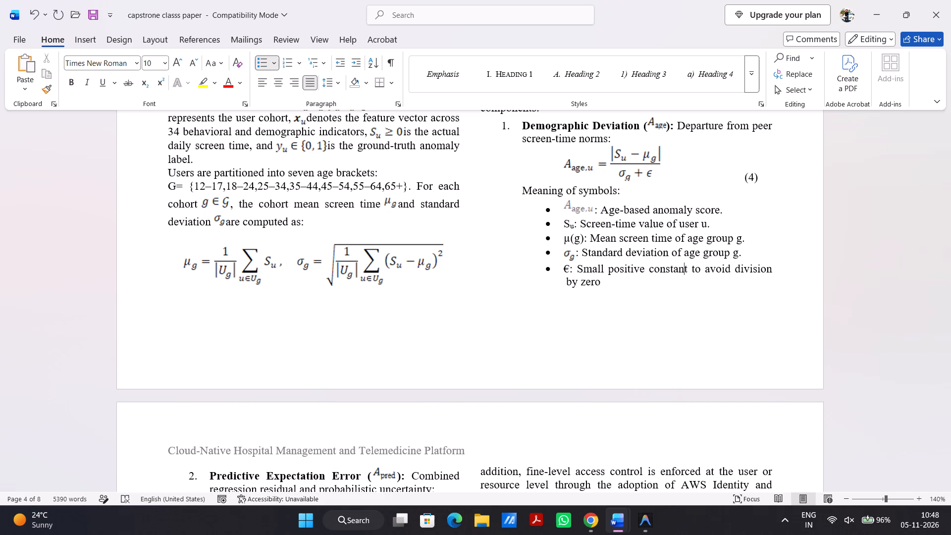
Switch to the Instagram viewer page in Chrome and browse the posts of the profile already loaded there.
{"action": "left_click", "coordinate": [584, 522]}
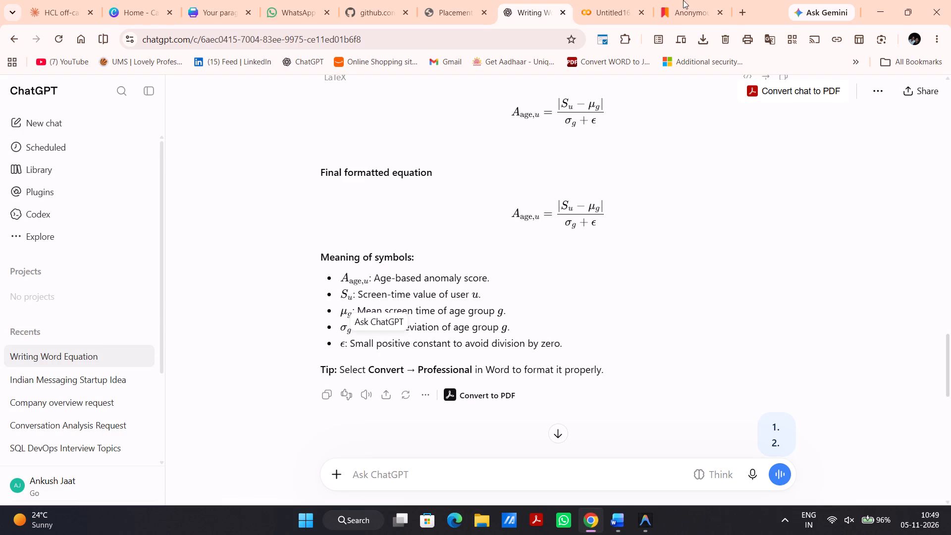
{"action": "left_click", "coordinate": [686, 0]}
{"action": "scroll", "coordinate": [589, 357], "scroll_direction": "down", "scroll_amount": 4}
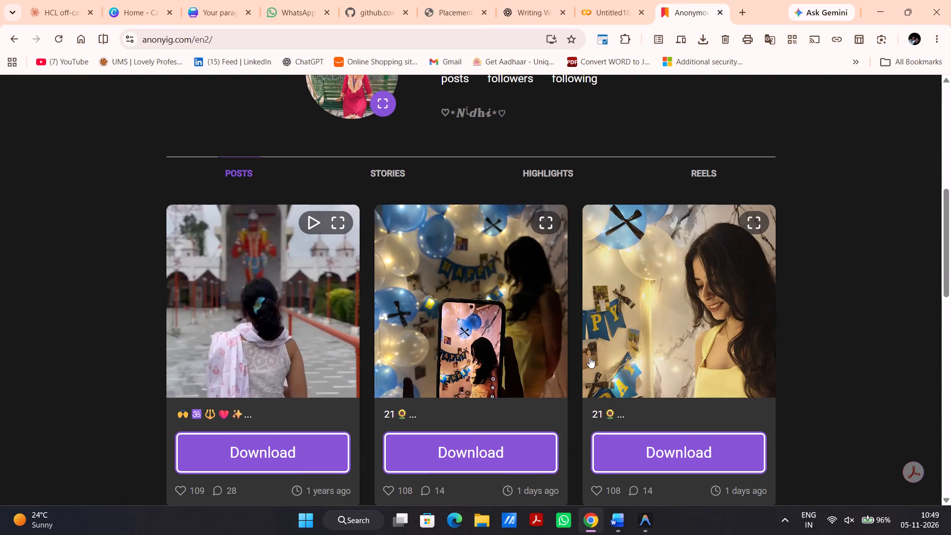
{"action": "scroll", "coordinate": [589, 357], "scroll_direction": "down", "scroll_amount": 5}
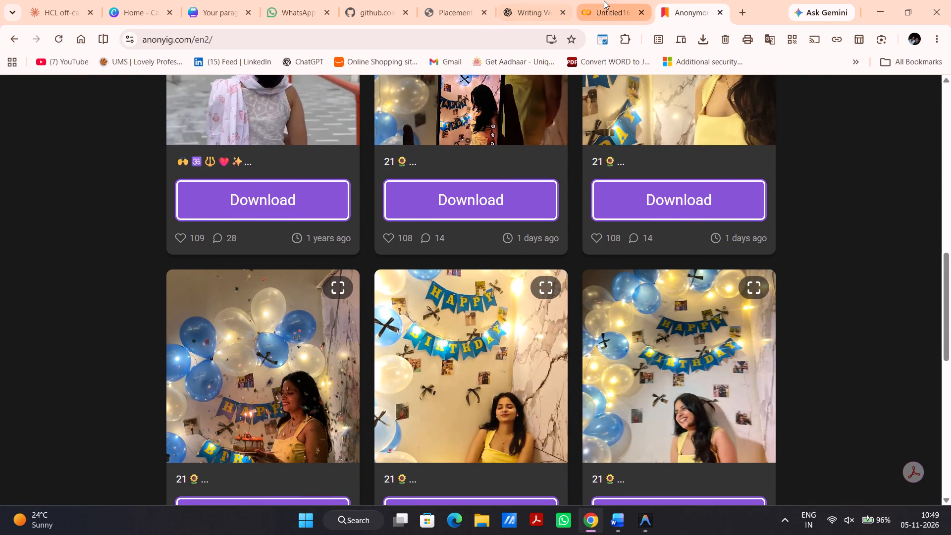
{"action": "scroll", "coordinate": [583, 202], "scroll_direction": "up", "scroll_amount": 5}
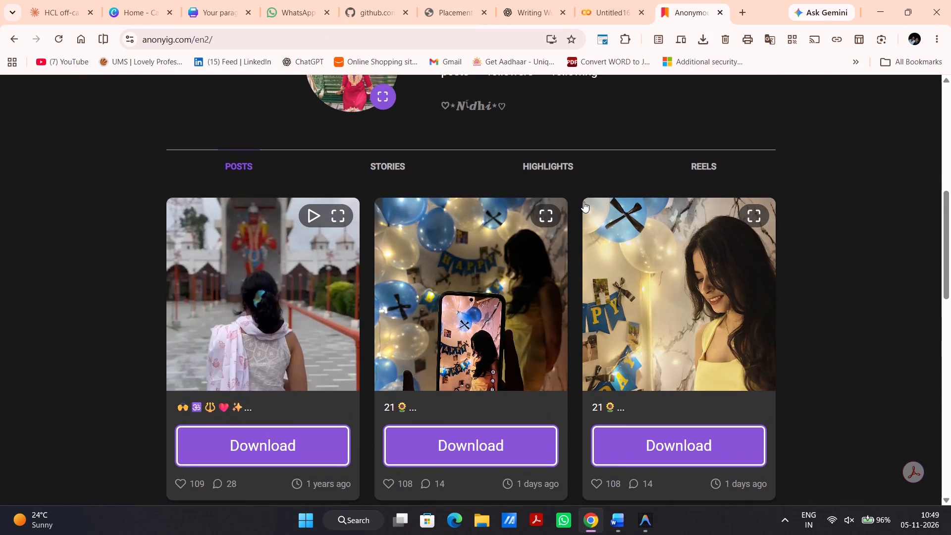
{"action": "scroll", "coordinate": [583, 202], "scroll_direction": "up", "scroll_amount": 1}
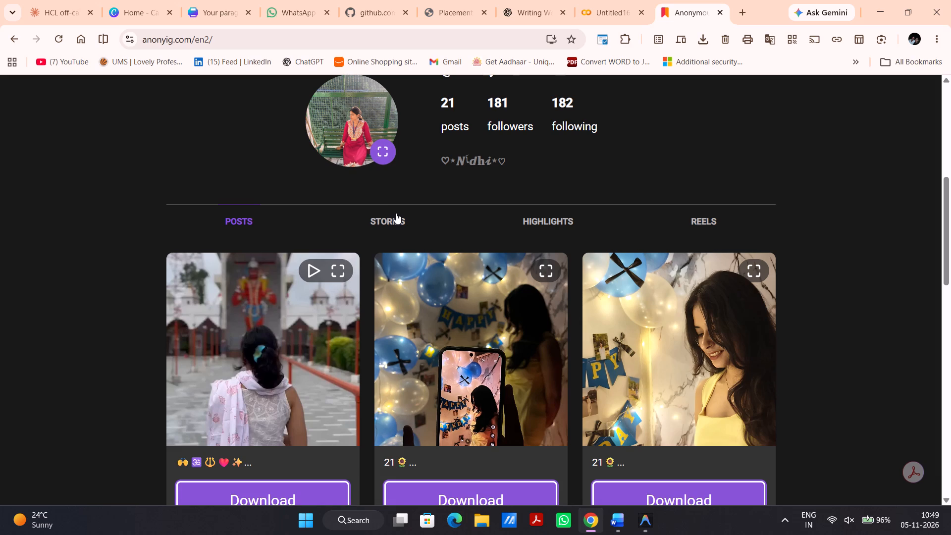
{"action": "scroll", "coordinate": [396, 213], "scroll_direction": "down", "scroll_amount": 6}
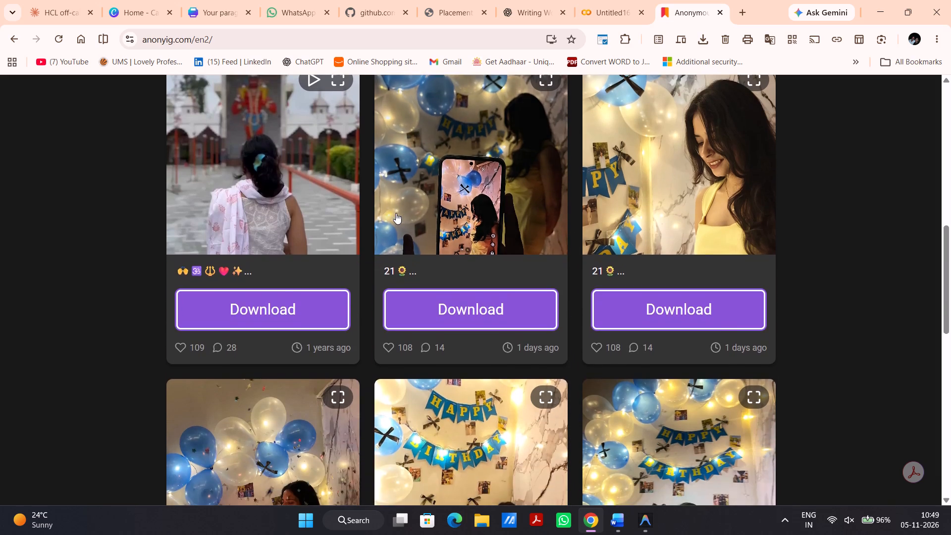
{"action": "scroll", "coordinate": [396, 213], "scroll_direction": "down", "scroll_amount": 2}
{"action": "scroll", "coordinate": [396, 213], "scroll_direction": "up", "scroll_amount": 2}
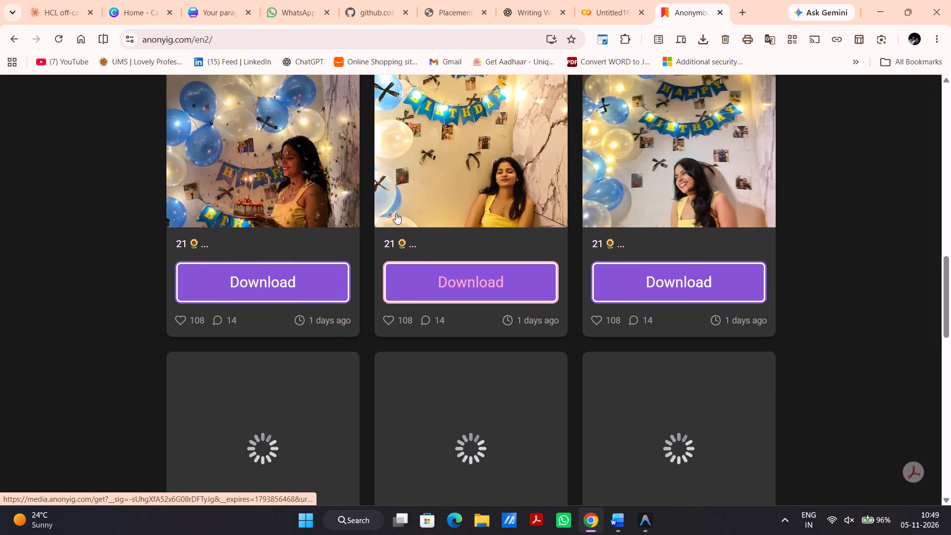
{"action": "scroll", "coordinate": [396, 213], "scroll_direction": "up", "scroll_amount": 1}
{"action": "scroll", "coordinate": [396, 213], "scroll_direction": "down", "scroll_amount": 6}
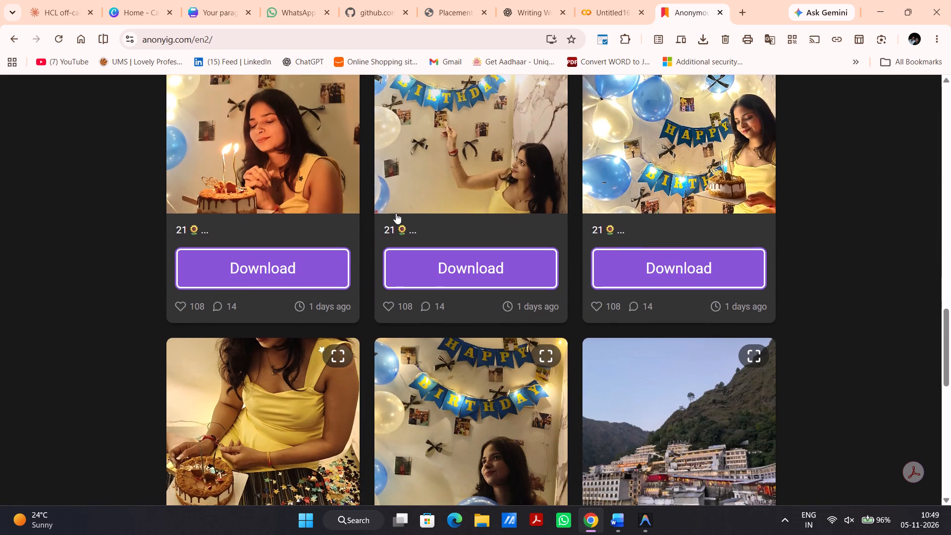
{"action": "scroll", "coordinate": [396, 213], "scroll_direction": "down", "scroll_amount": 6}
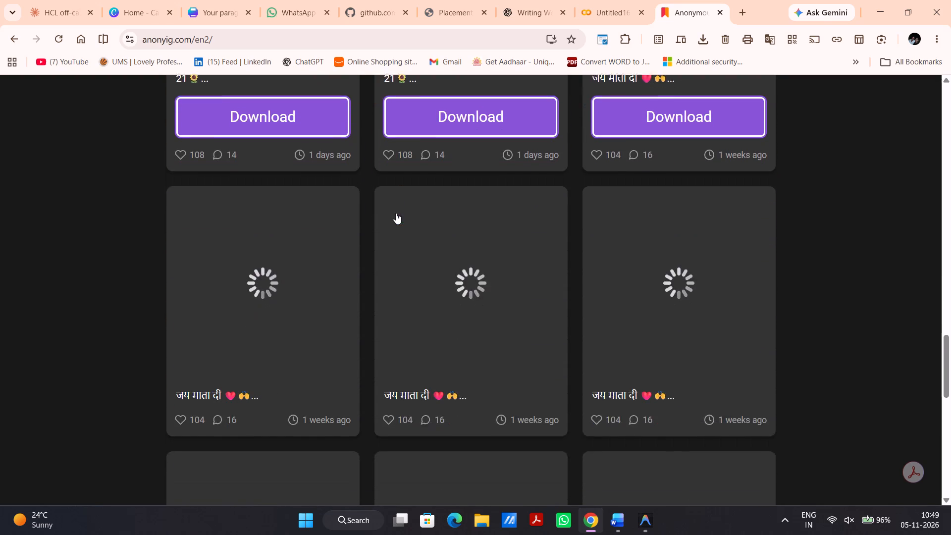
{"action": "scroll", "coordinate": [396, 213], "scroll_direction": "down", "scroll_amount": 2}
{"action": "scroll", "coordinate": [396, 213], "scroll_direction": "up", "scroll_amount": 13}
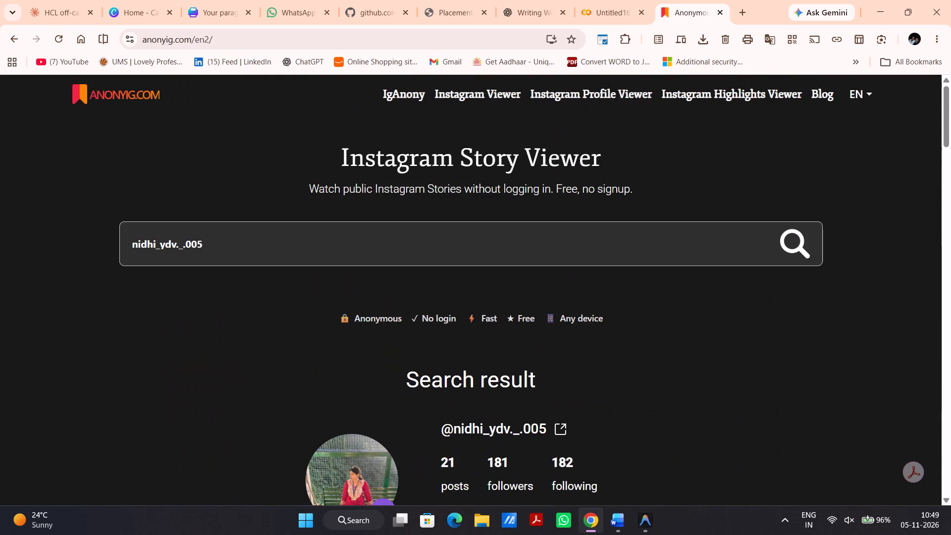
{"action": "scroll", "coordinate": [399, 358], "scroll_direction": "down", "scroll_amount": 3}
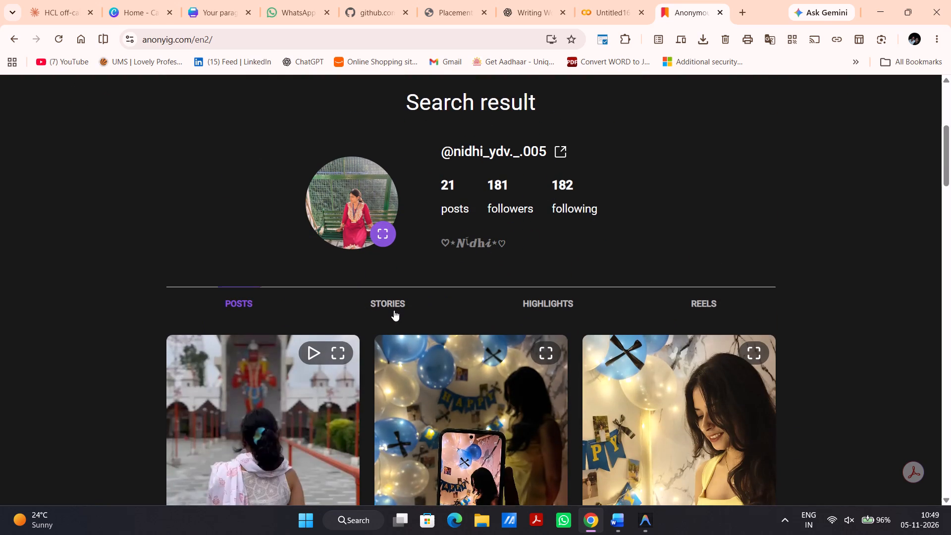
Look through the displayed profile's stories on the anonymous Instagram viewer page in Chrome and close that page.
{"action": "left_click", "coordinate": [394, 310]}
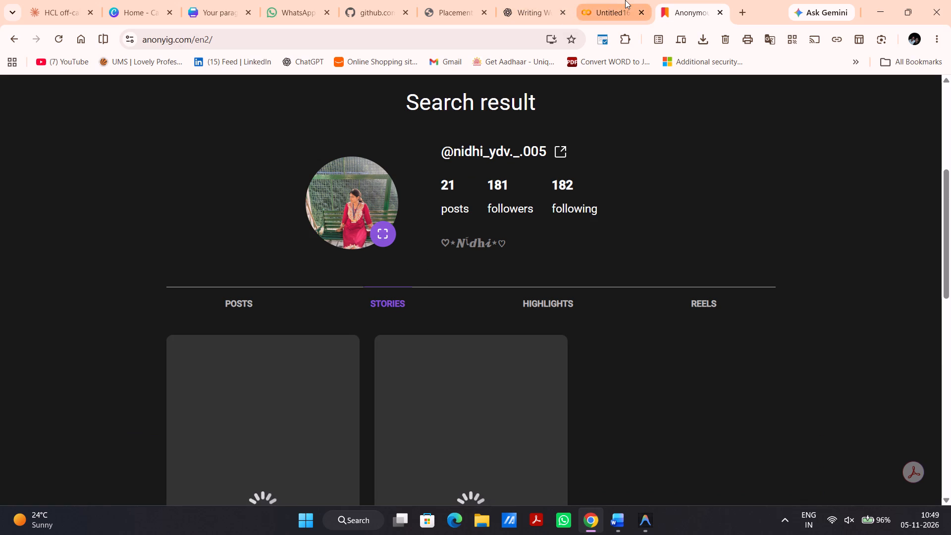
{"action": "scroll", "coordinate": [743, 403], "scroll_direction": "down", "scroll_amount": 3}
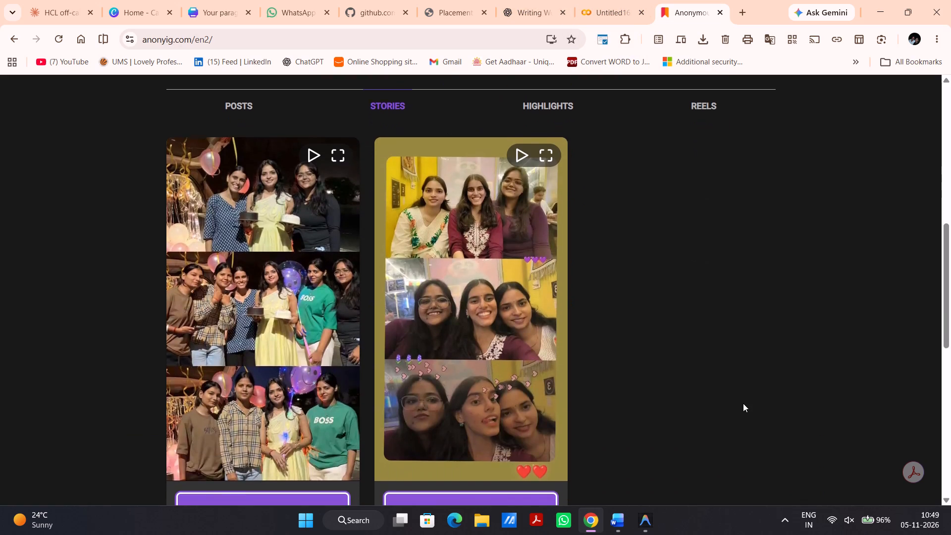
{"action": "scroll", "coordinate": [743, 403], "scroll_direction": "down", "scroll_amount": 1}
{"action": "scroll", "coordinate": [743, 403], "scroll_direction": "up", "scroll_amount": 3}
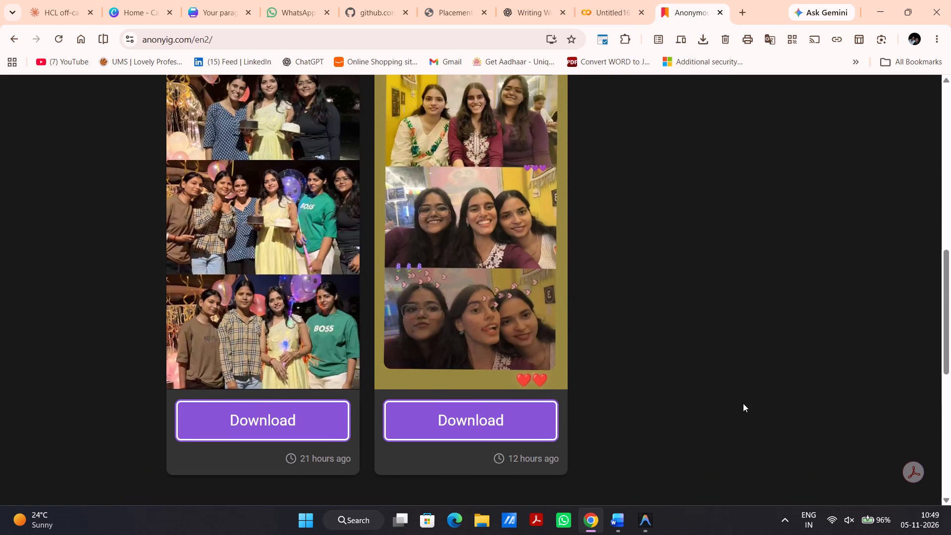
{"action": "scroll", "coordinate": [743, 403], "scroll_direction": "up", "scroll_amount": 3}
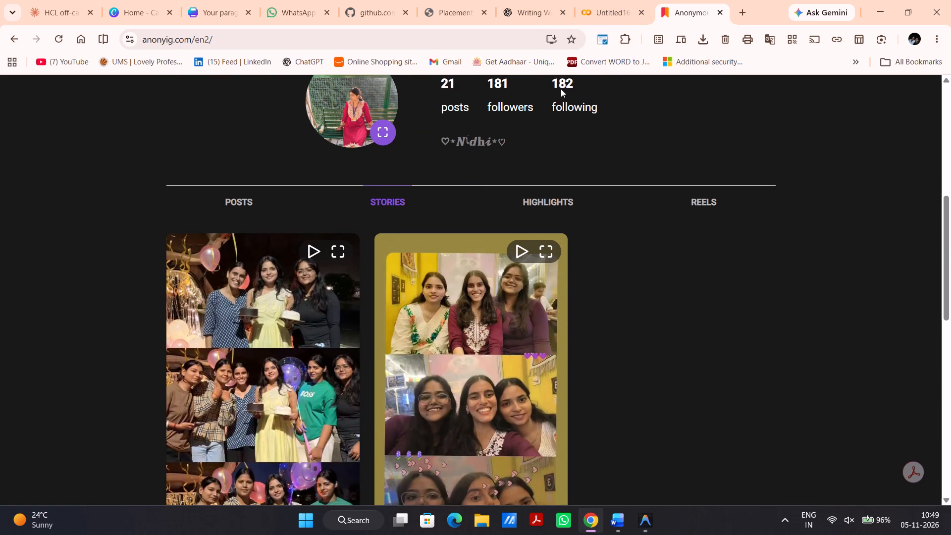
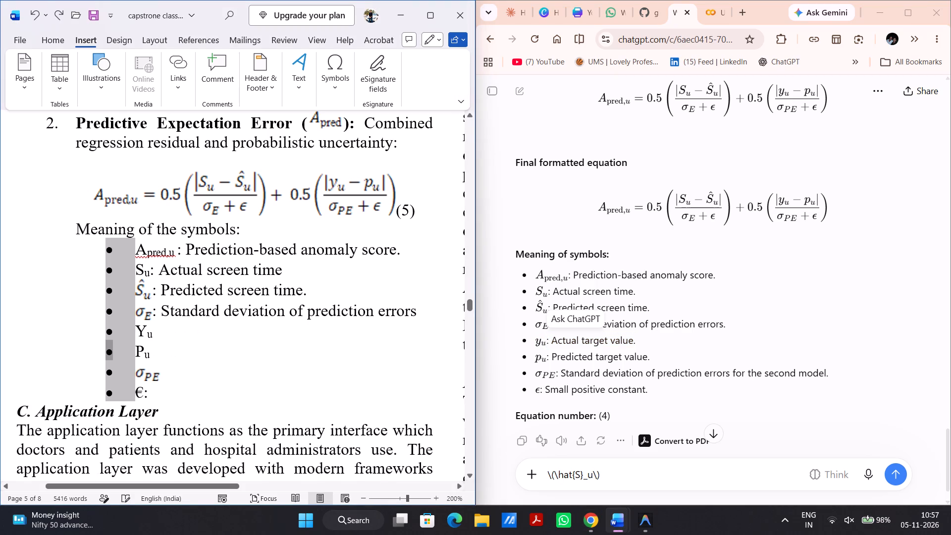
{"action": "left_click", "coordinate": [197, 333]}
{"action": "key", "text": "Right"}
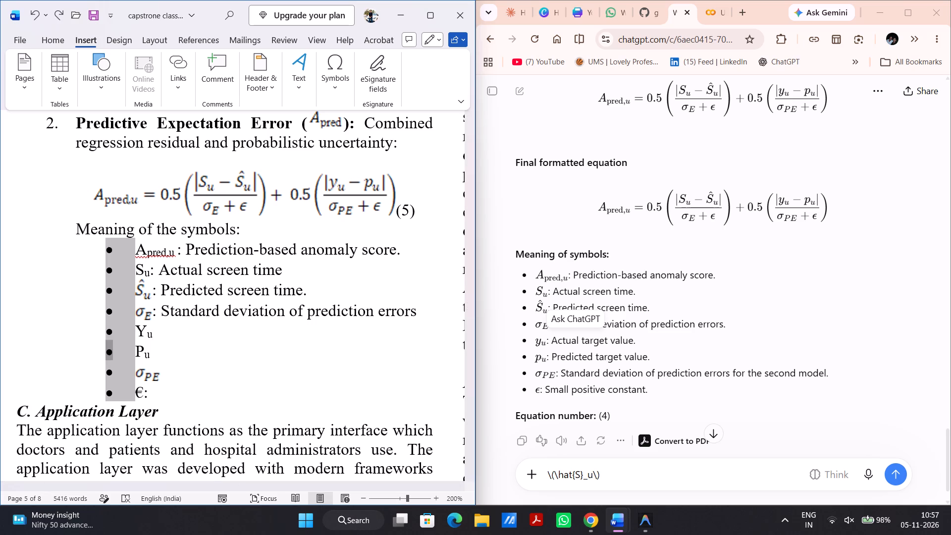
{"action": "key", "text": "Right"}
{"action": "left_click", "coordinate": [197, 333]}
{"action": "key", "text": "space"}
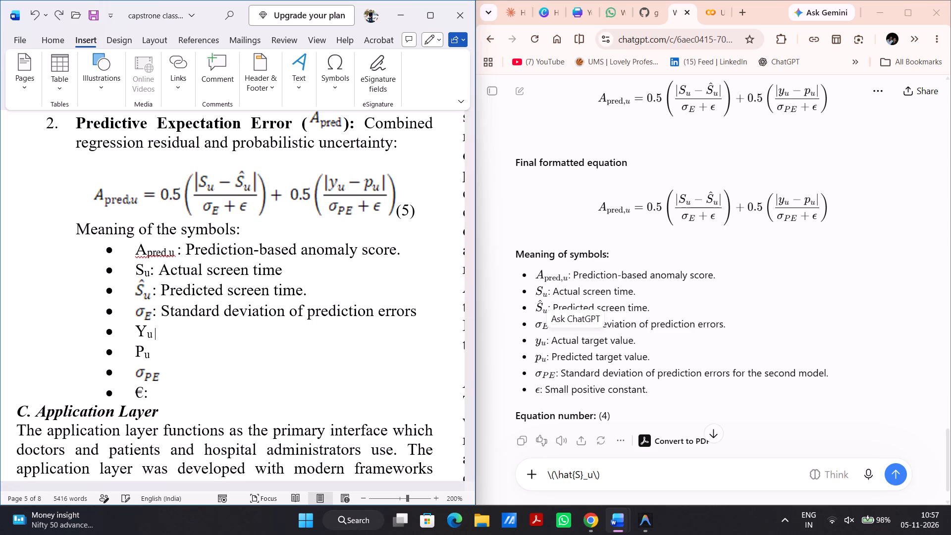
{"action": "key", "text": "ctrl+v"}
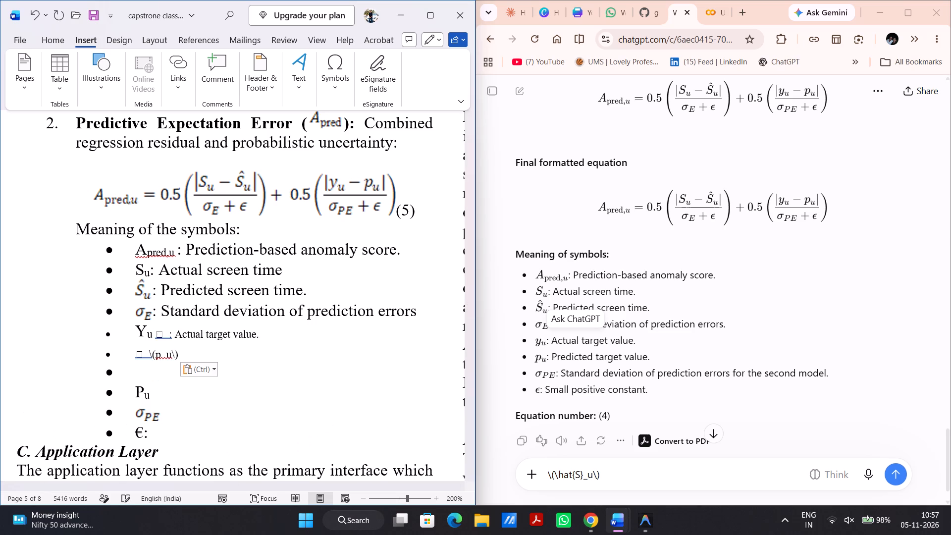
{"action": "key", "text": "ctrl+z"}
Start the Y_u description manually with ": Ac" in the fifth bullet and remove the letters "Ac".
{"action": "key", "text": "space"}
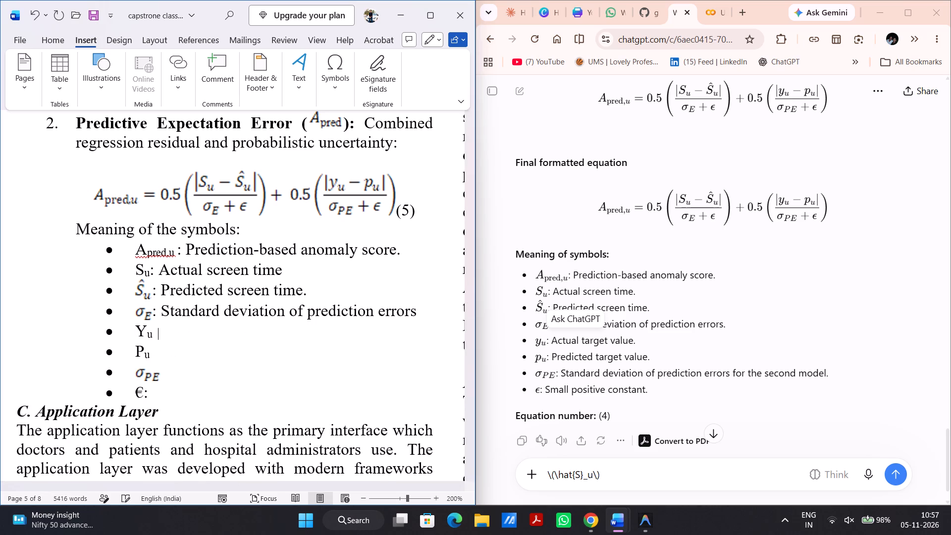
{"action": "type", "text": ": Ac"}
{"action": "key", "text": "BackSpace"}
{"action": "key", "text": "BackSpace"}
Clear the subscript-formatted text after Y_u in the fifth bullet and turn subscript off for the description.
{"action": "left_click", "coordinate": [427, 4]}
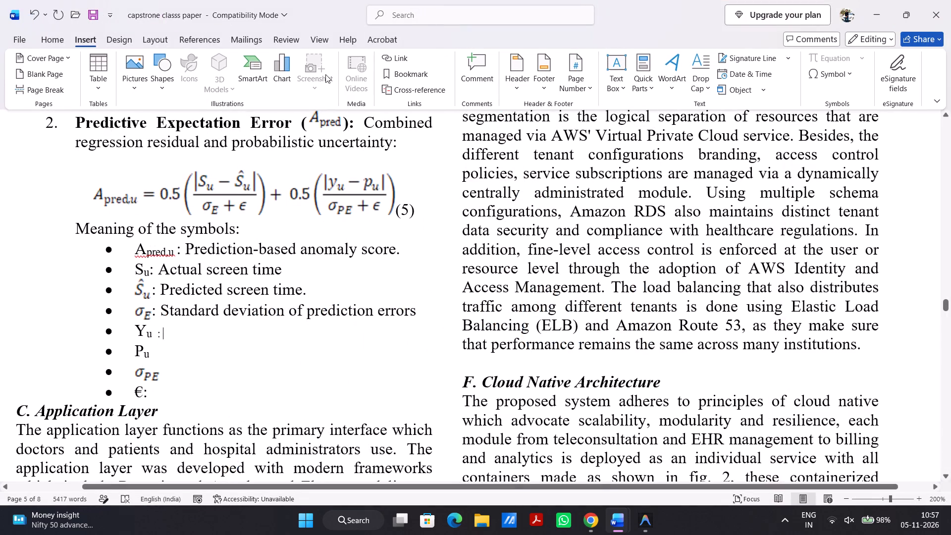
{"action": "left_click", "coordinate": [66, 36]}
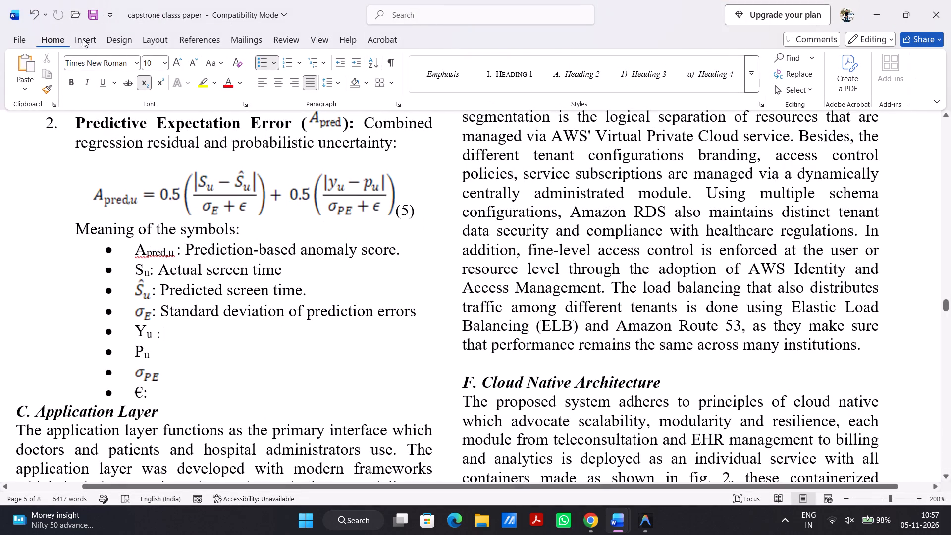
{"action": "key", "text": "shift+a"}
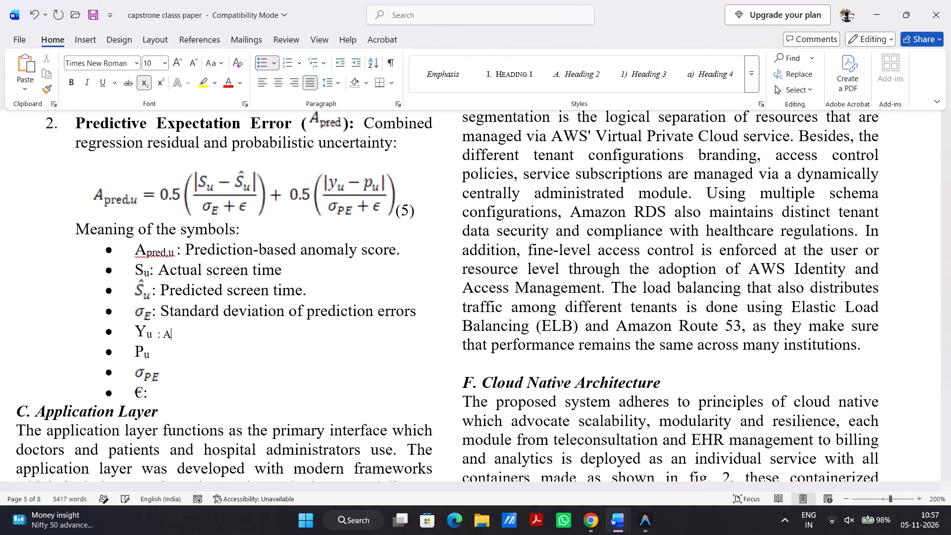
{"action": "left_click", "coordinate": [139, 87]}
{"action": "key", "text": "BackSpace"}
{"action": "key", "text": "BackSpace"}
{"action": "key", "text": "BackSpace"}
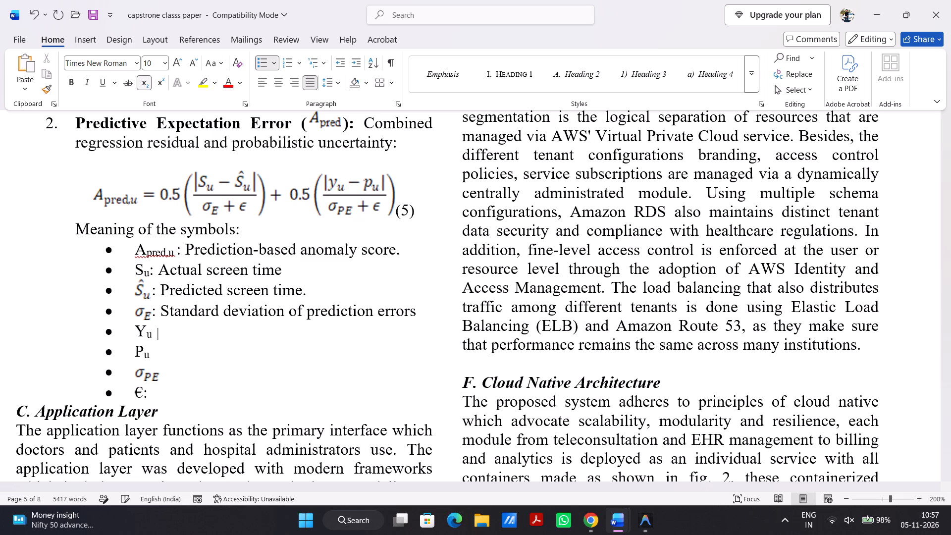
{"action": "left_click", "coordinate": [140, 82]}
{"action": "key", "text": "shift+a"}
{"action": "key", "text": "BackSpace"}
{"action": "type", "text": ":"}
{"action": "key", "text": "space"}
{"action": "key", "text": "BackSpace"}
{"action": "key", "text": "BackSpace"}
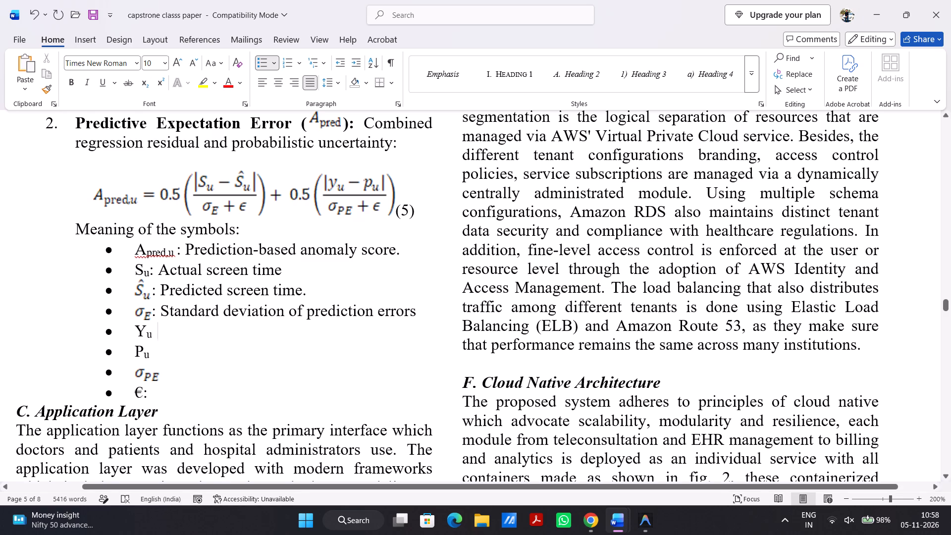
Enter ": Actual" after Y_u in the fifth bullet in normal text, with the word spelled correctly.
{"action": "type", "text": ": Actaul"}
{"action": "key", "text": "space"}
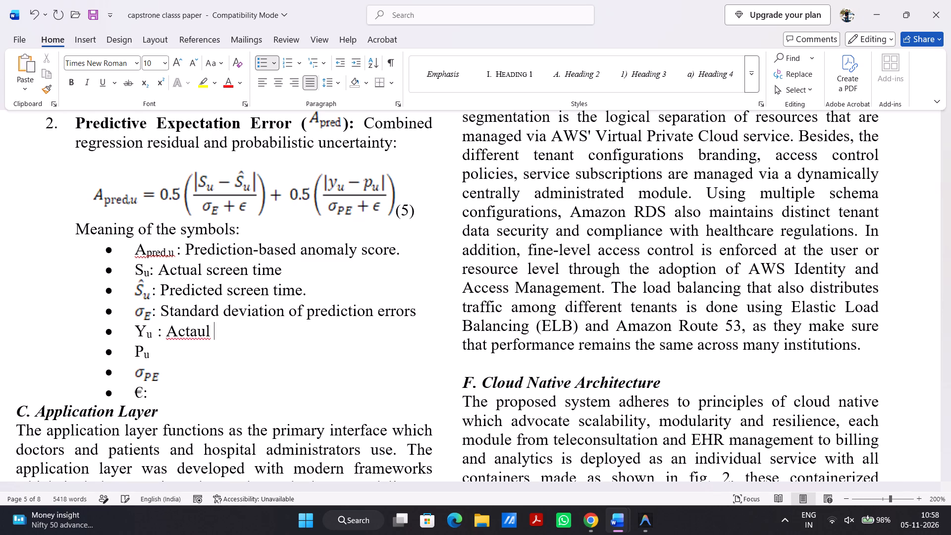
{"action": "key", "text": "BackSpace"}
{"action": "key", "text": "BackSpace"}
{"action": "key", "text": "BackSpace"}
{"action": "key", "text": "BackSpace"}
{"action": "type", "text": "ual"}
{"action": "key", "text": "space"}
Check ChatGPT's symbol list and continue the Y_u description in the paper with "Screen Time".
{"action": "key", "text": "alt+Tab"}
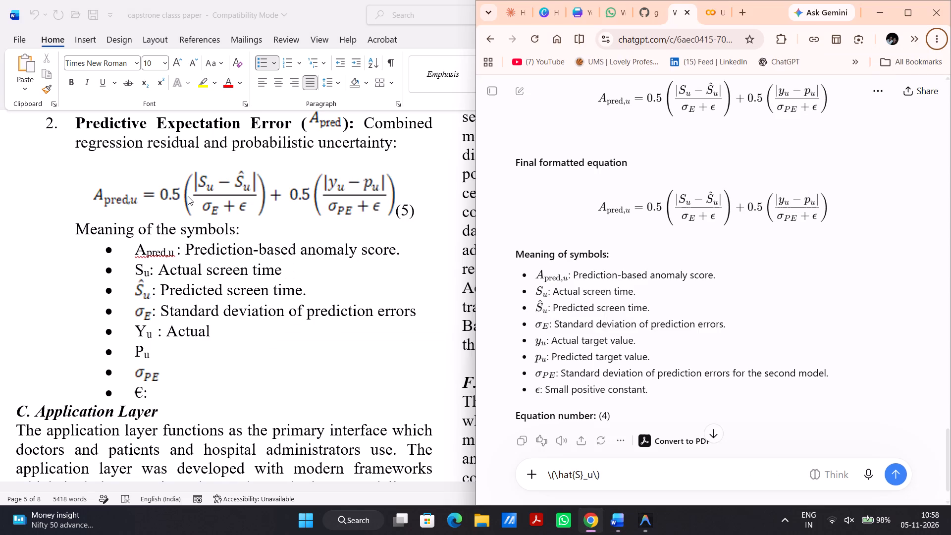
{"action": "key", "text": "shift+d"}
{"action": "left_click", "coordinate": [251, 329]}
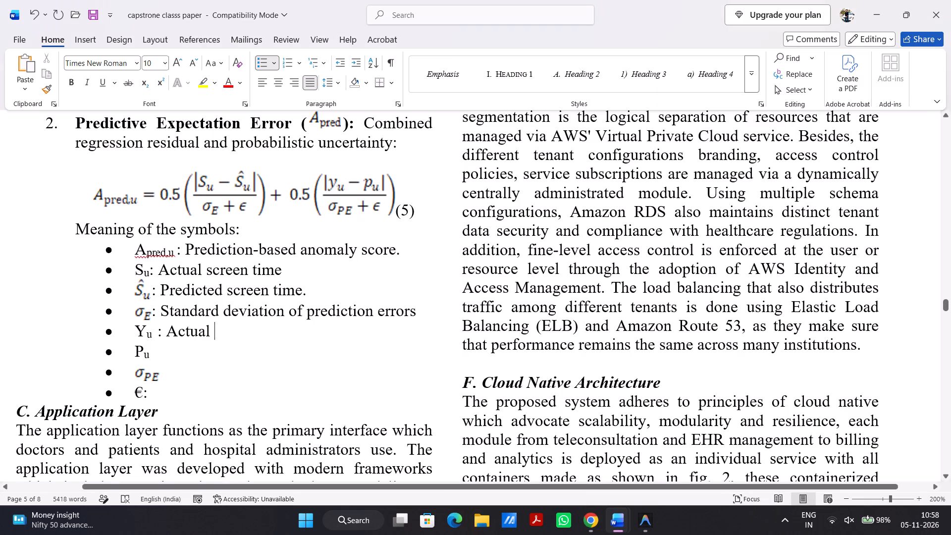
{"action": "type", "text": "Screen ZTime"}
{"action": "key", "text": "BackSpace"}
{"action": "key", "text": "BackSpace"}
{"action": "key", "text": "BackSpace"}
{"action": "key", "text": "BackSpace"}
{"action": "key", "text": "BackSpace"}
{"action": "type", "text": "Time"}
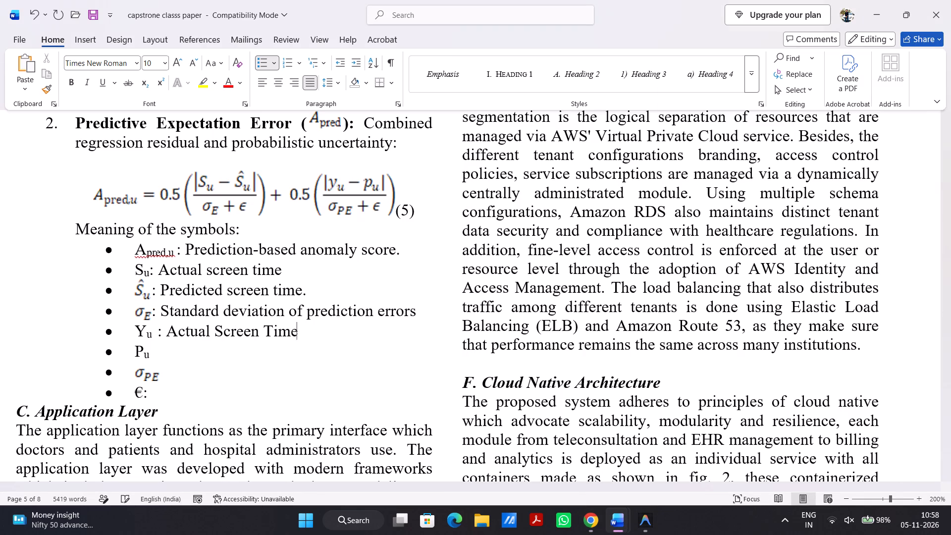
Remove the extra spaces between Y_u and its colon in the fifth bullet.
{"action": "key", "text": "Down"}
{"action": "key", "text": "Up"}
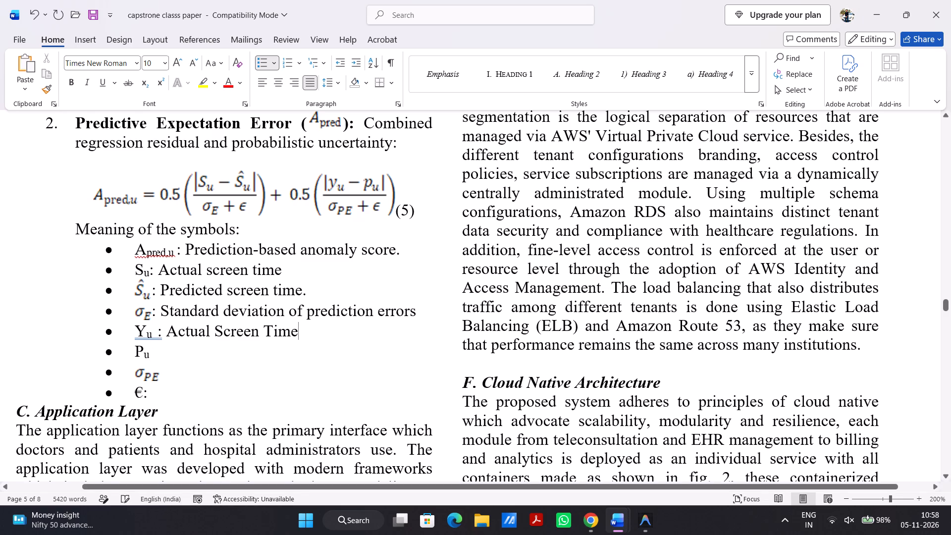
{"action": "left_click", "coordinate": [156, 338]}
{"action": "key", "text": "BackSpace"}
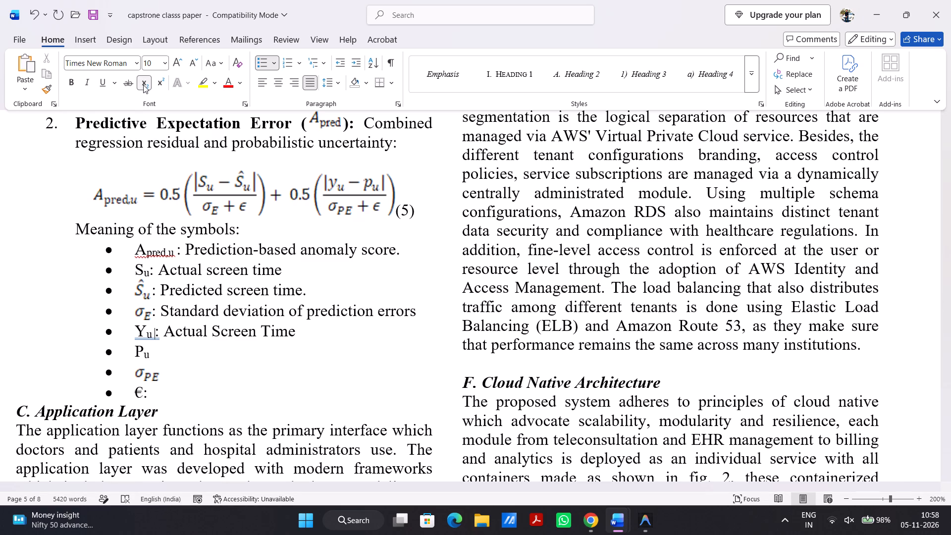
{"action": "left_click", "coordinate": [144, 79]}
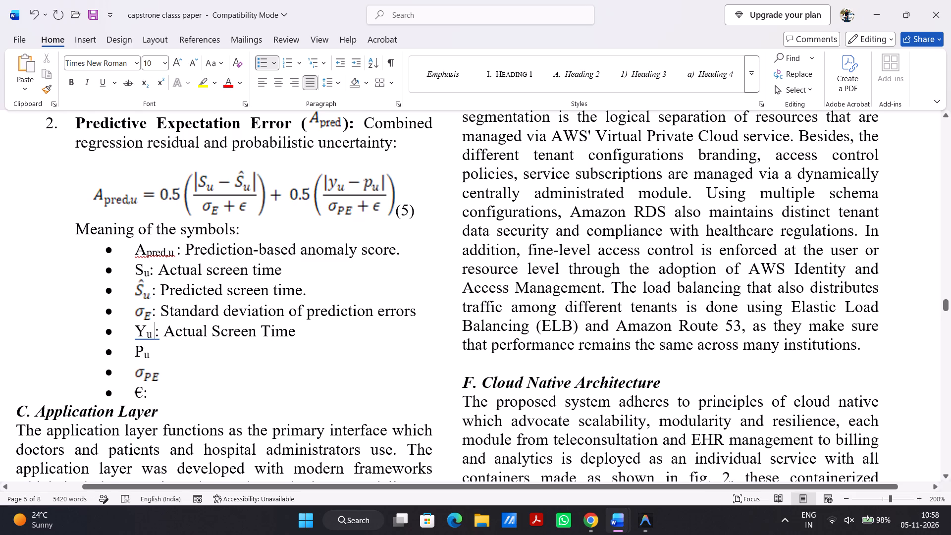
{"action": "key", "text": "BackSpace"}
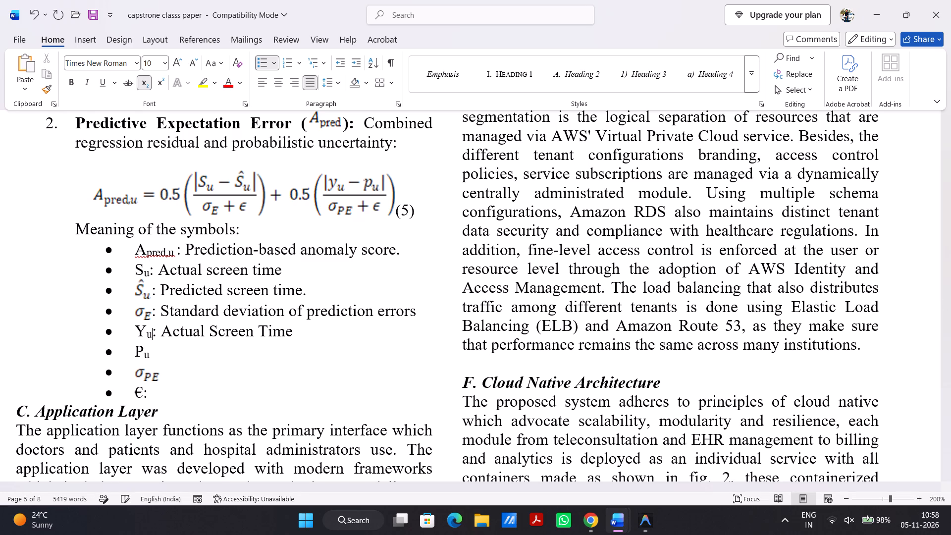
{"action": "left_click", "coordinate": [149, 81]}
Add a colon and a space after P_u in the sixth bullet, in normal text instead of subscript.
{"action": "left_click", "coordinate": [176, 350]}
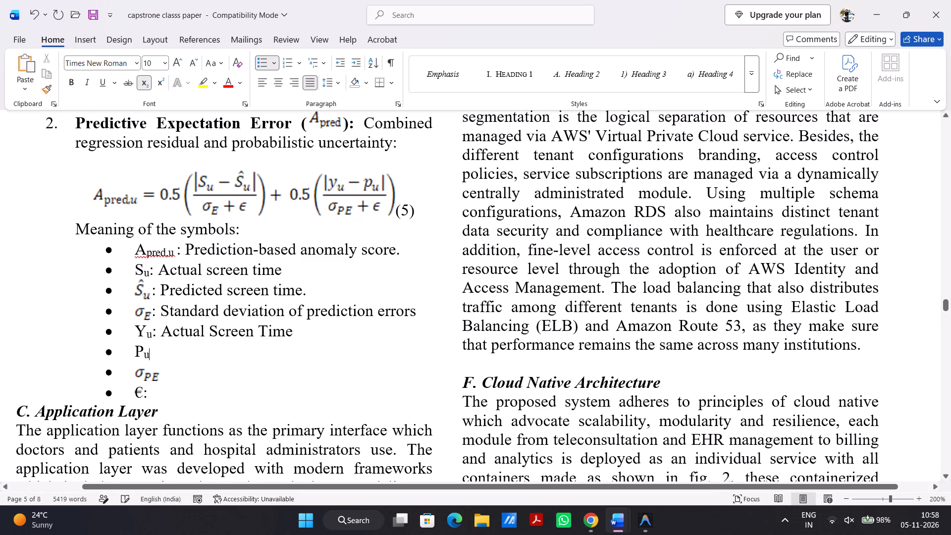
{"action": "key", "text": "space"}
{"action": "type", "text": ":"}
{"action": "key", "text": "space"}
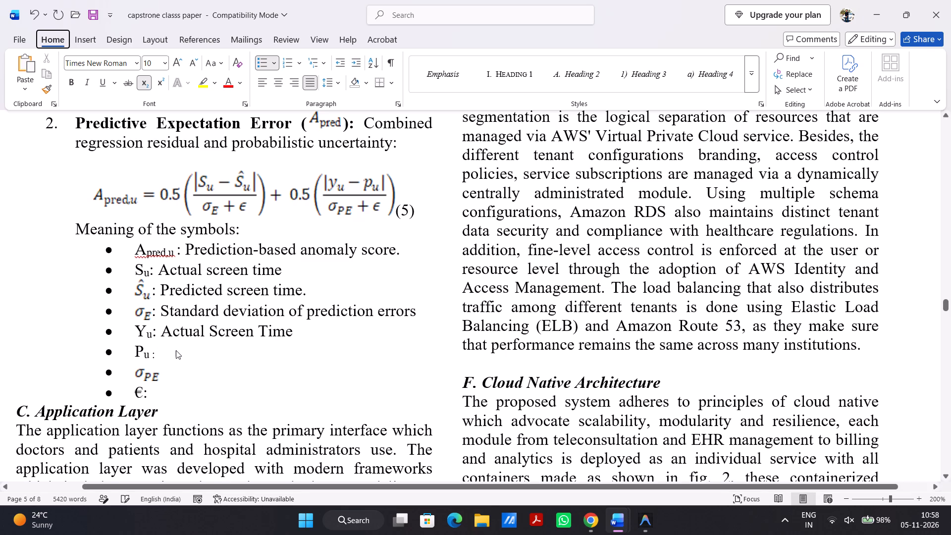
{"action": "key", "text": "BackSpace"}
{"action": "key", "text": "BackSpace"}
{"action": "key", "text": "BackSpace"}
{"action": "left_click", "coordinate": [176, 358]}
{"action": "key", "text": "BackSpace"}
{"action": "key", "text": "BackSpace"}
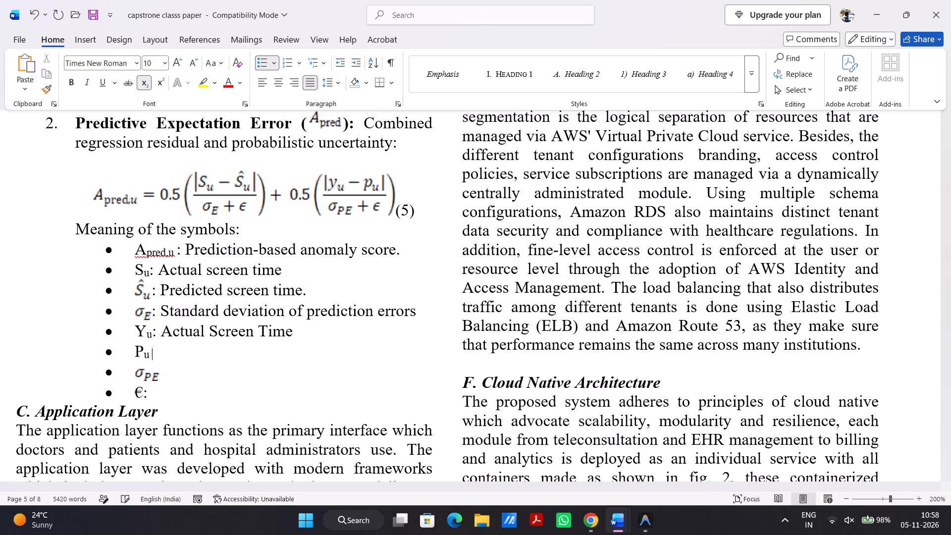
{"action": "key", "text": "BackSpace"}
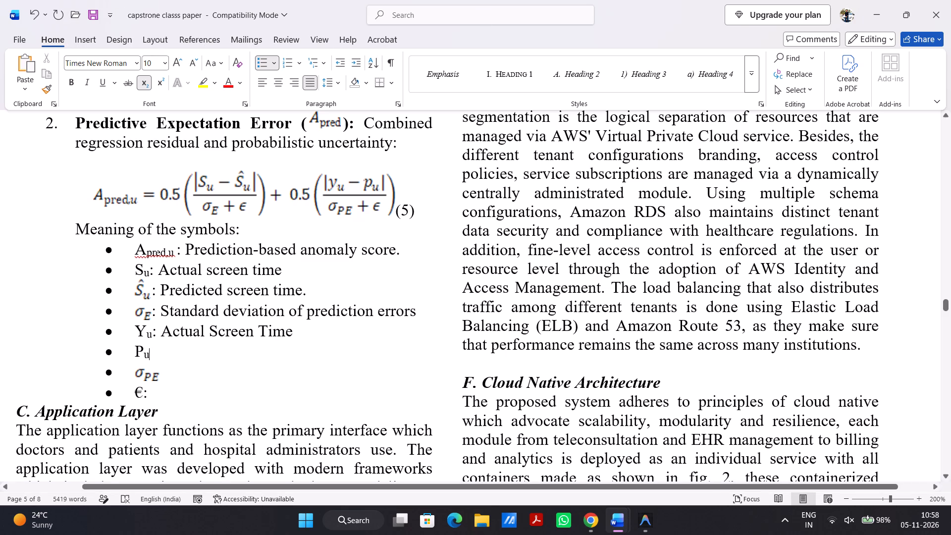
{"action": "left_click", "coordinate": [143, 81]}
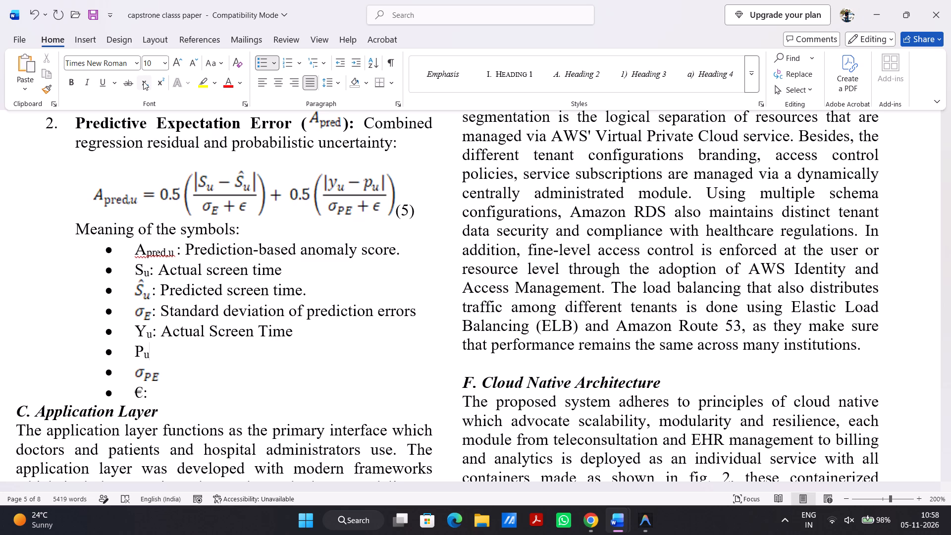
{"action": "key", "text": "shift+colon"}
{"action": "key", "text": "space"}
Check the y_u meaning in ChatGPT's list and replace "Screen" with "Target" in the fifth bullet's description.
{"action": "key", "text": "alt+Tab"}
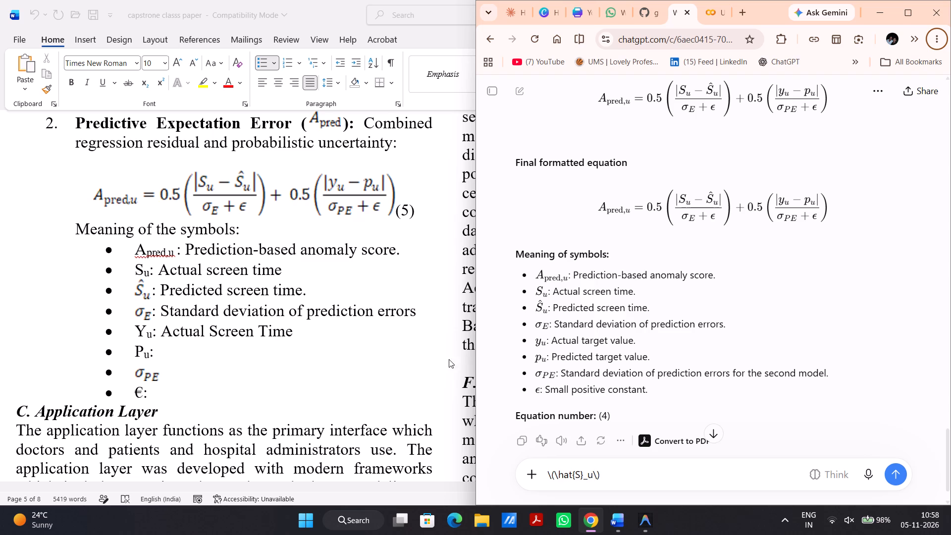
{"action": "left_click", "coordinate": [252, 332]}
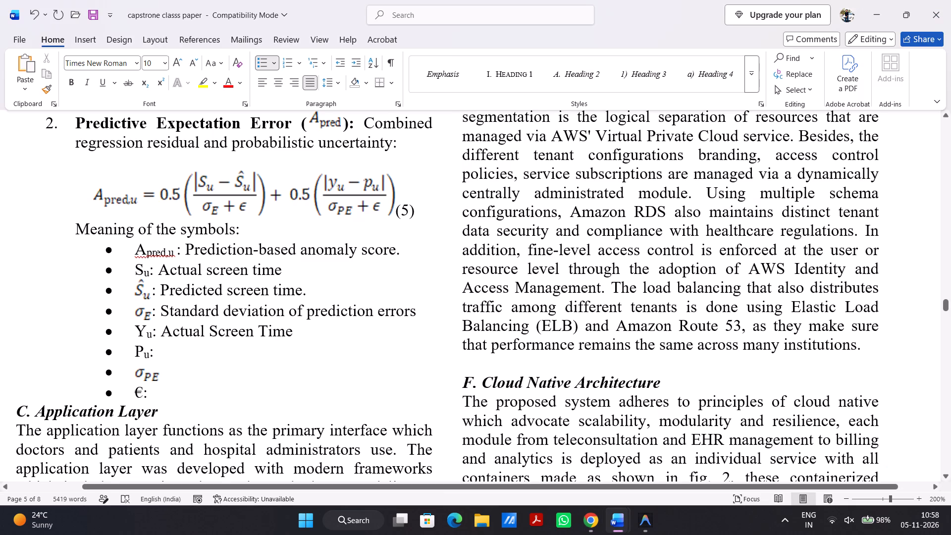
{"action": "double_click", "coordinate": [252, 332]}
{"action": "key", "text": "t"}
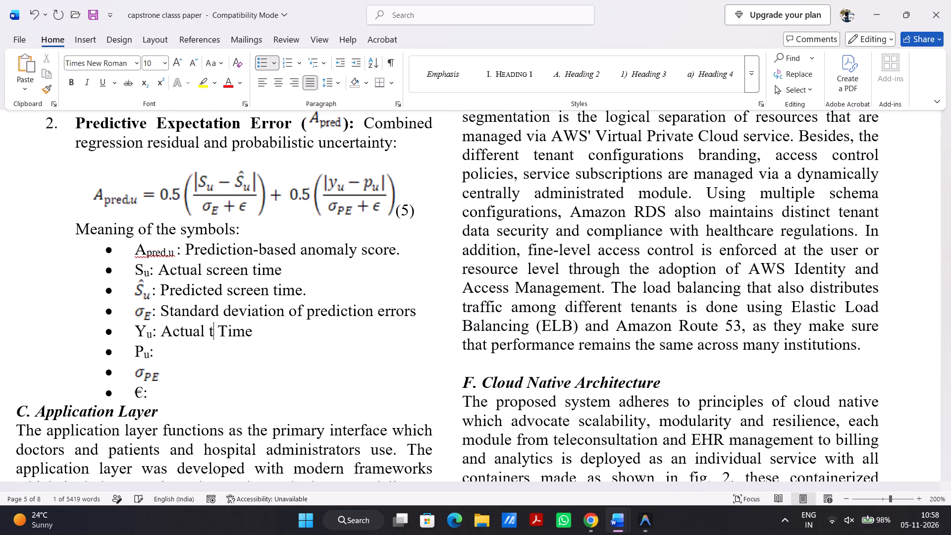
{"action": "key", "text": "BackSpace"}
{"action": "type", "text": "Ta"}
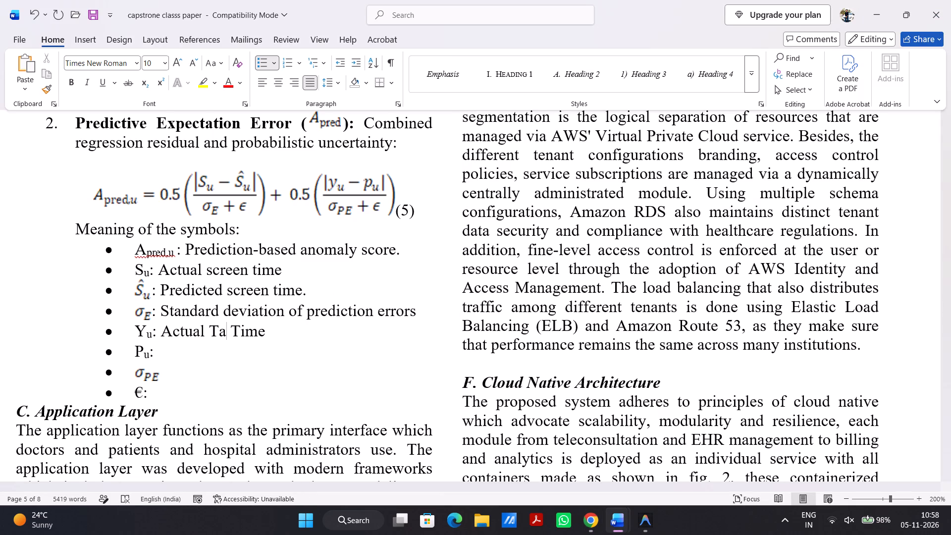
{"action": "type", "text": "rget"}
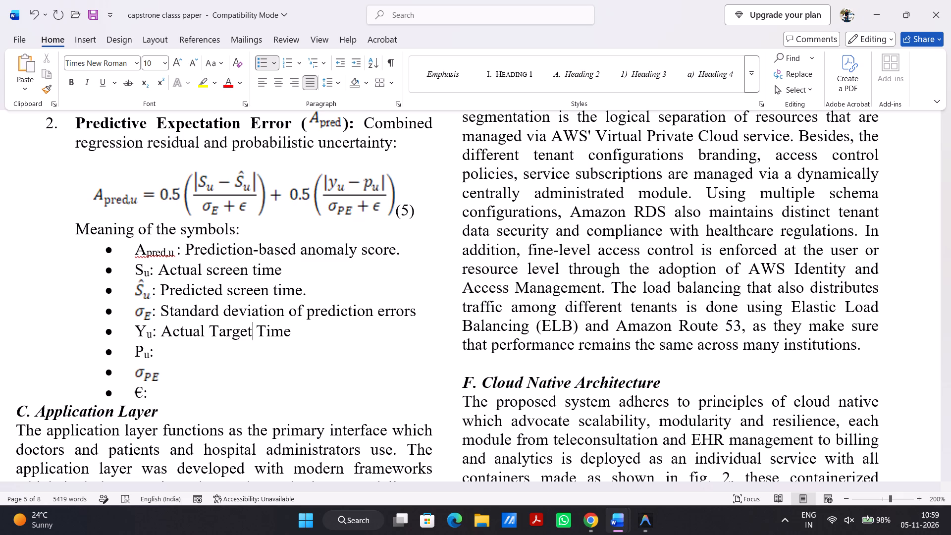
Check the y_u meaning in ChatGPT's list and replace "Time" with "Value" in the fifth bullet's description.
{"action": "key", "text": "alt+Tab"}
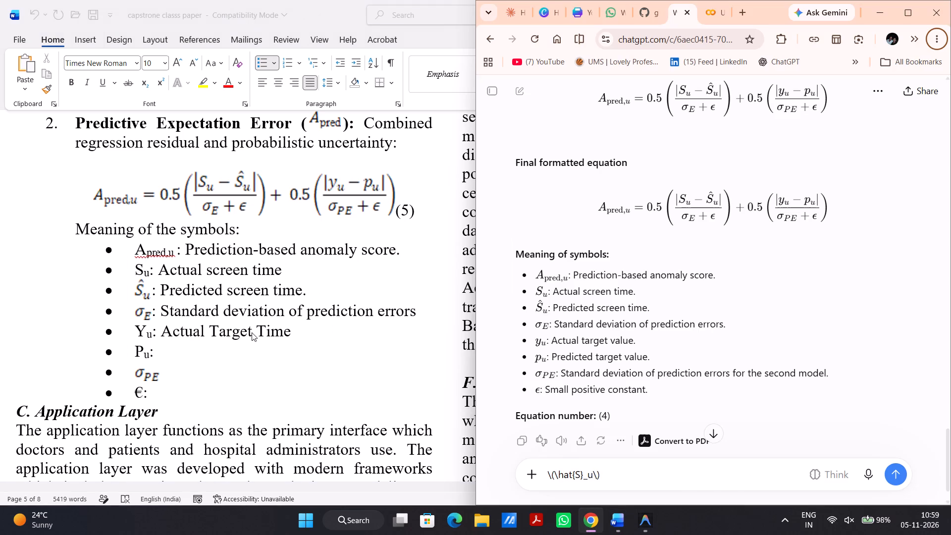
{"action": "left_click", "coordinate": [301, 333]}
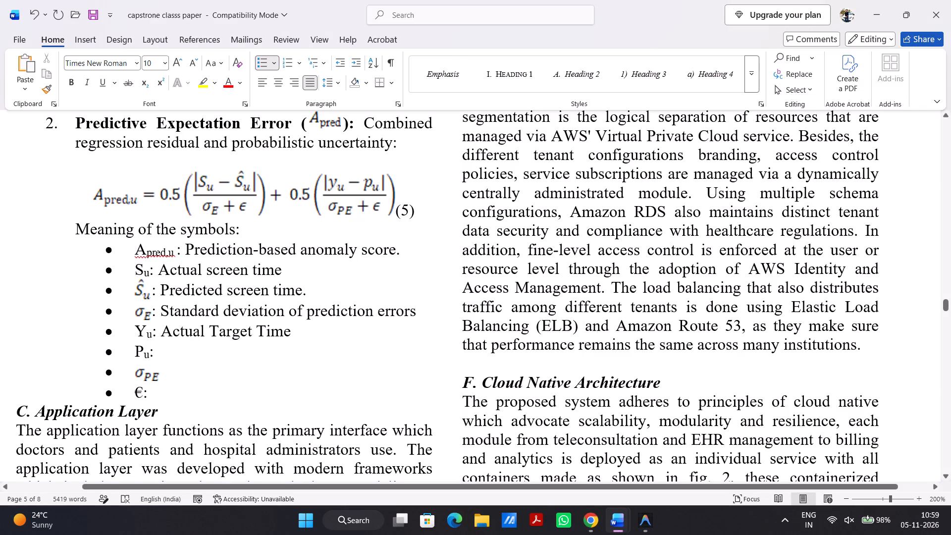
{"action": "key", "text": "alt+Tab"}
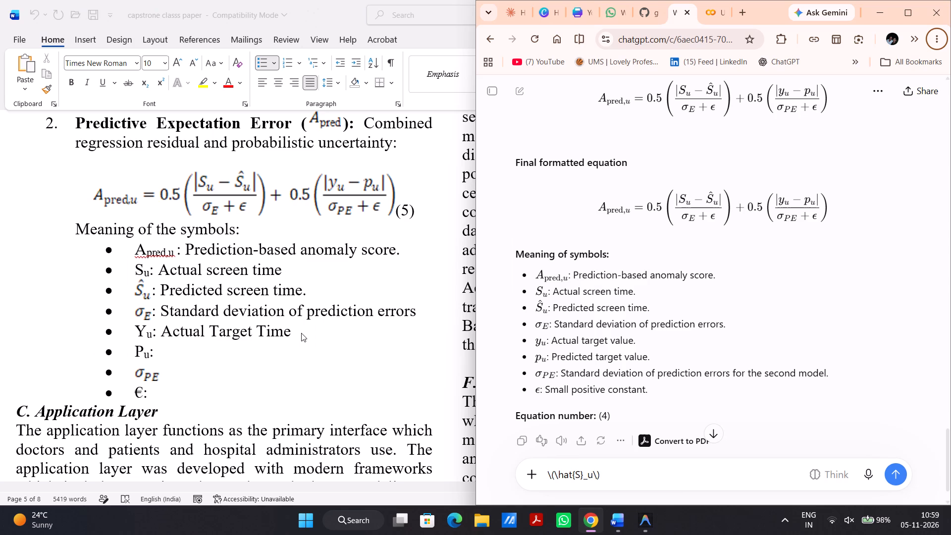
{"action": "left_click", "coordinate": [289, 332]}
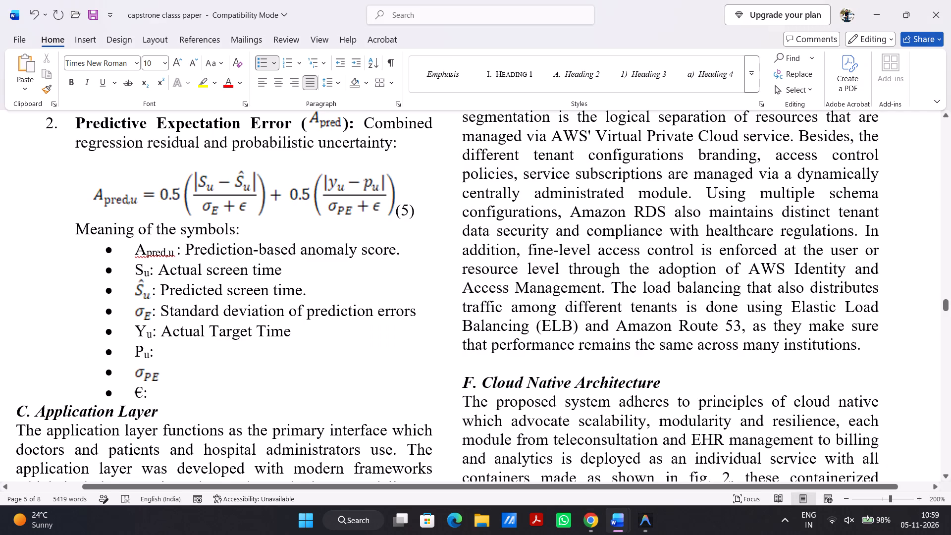
{"action": "left_click", "coordinate": [319, 329]}
{"action": "key", "text": "BackSpace"}
{"action": "key", "text": "BackSpace"}
{"action": "key", "text": "BackSpace"}
{"action": "key", "text": "BackSpace"}
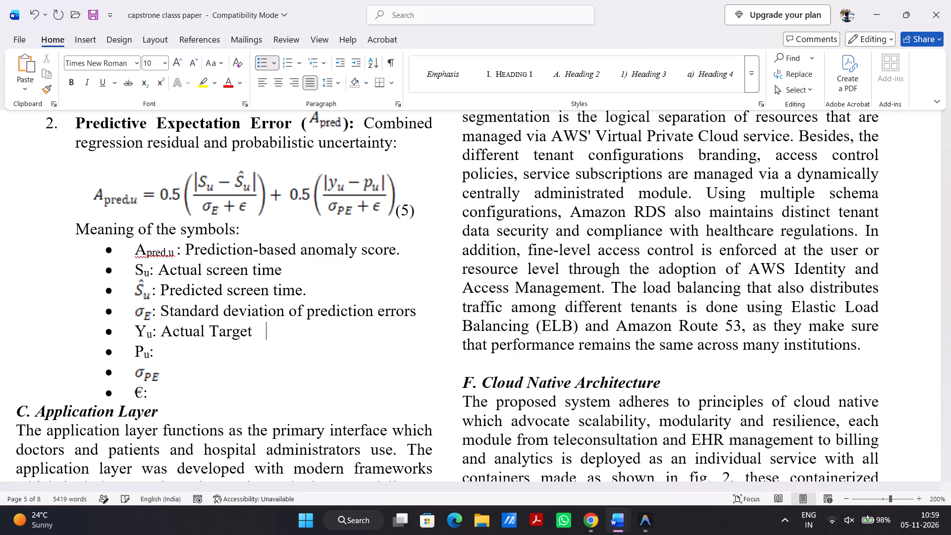
{"action": "type", "text": "Value"}
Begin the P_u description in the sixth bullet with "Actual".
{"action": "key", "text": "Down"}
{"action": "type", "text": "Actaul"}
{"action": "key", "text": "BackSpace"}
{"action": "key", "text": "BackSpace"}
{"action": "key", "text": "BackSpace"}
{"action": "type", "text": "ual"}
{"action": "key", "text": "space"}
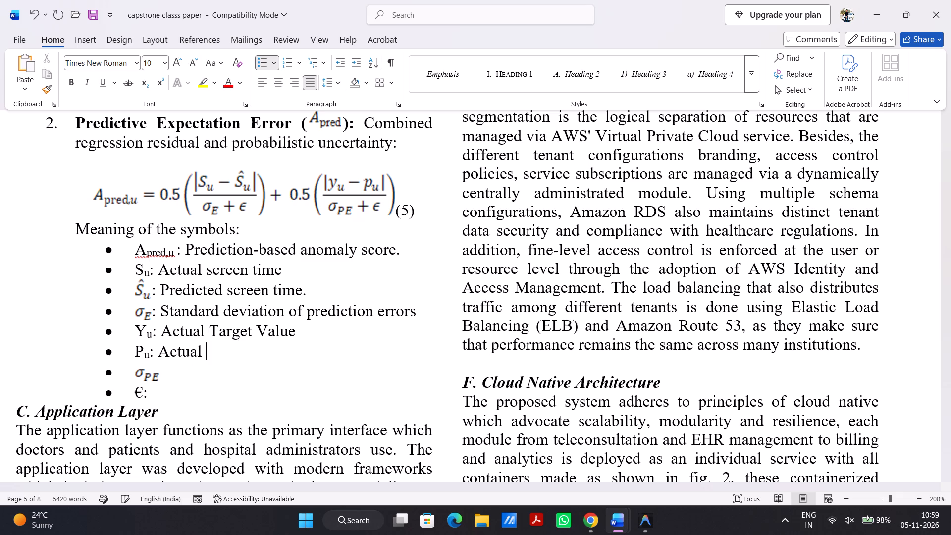
Check the p_u meaning in ChatGPT's list and replace "Actual" with "Predicted Target Value" in the sixth bullet.
{"action": "key", "text": "alt+Tab"}
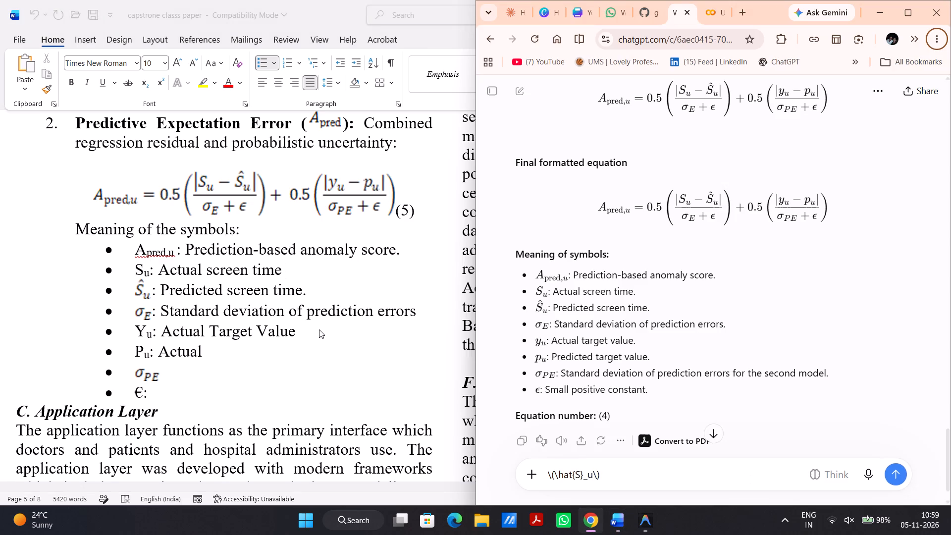
{"action": "left_click", "coordinate": [288, 351]}
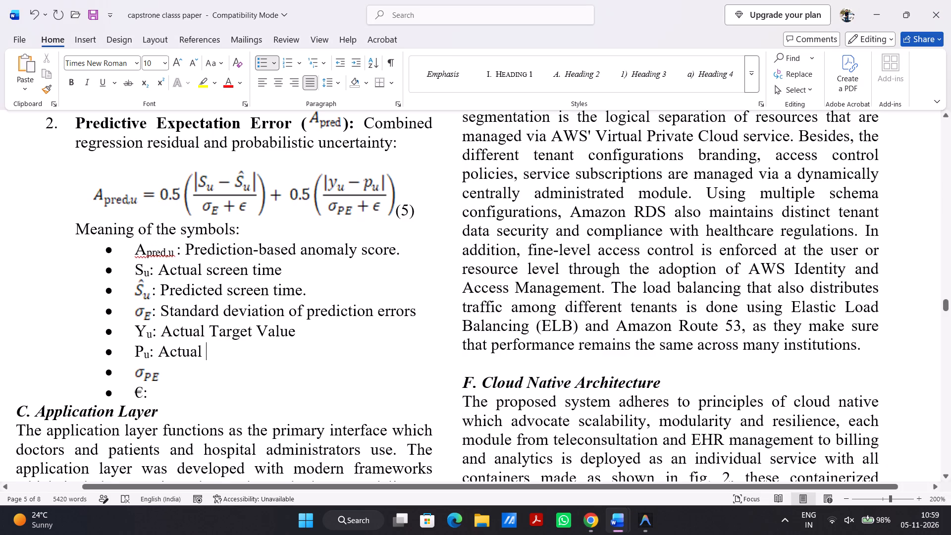
{"action": "key", "text": "BackSpace"}
{"action": "key", "text": "BackSpace"}
{"action": "key", "text": "BackSpace"}
{"action": "key", "text": "BackSpace"}
{"action": "key", "text": "BackSpace"}
{"action": "key", "text": "BackSpace"}
{"action": "key", "text": "BackSpace"}
{"action": "type", "text": "Predicted Ta"}
{"action": "type", "text": "rget Vay"}
{"action": "key", "text": "BackSpace"}
{"action": "type", "text": "lye"}
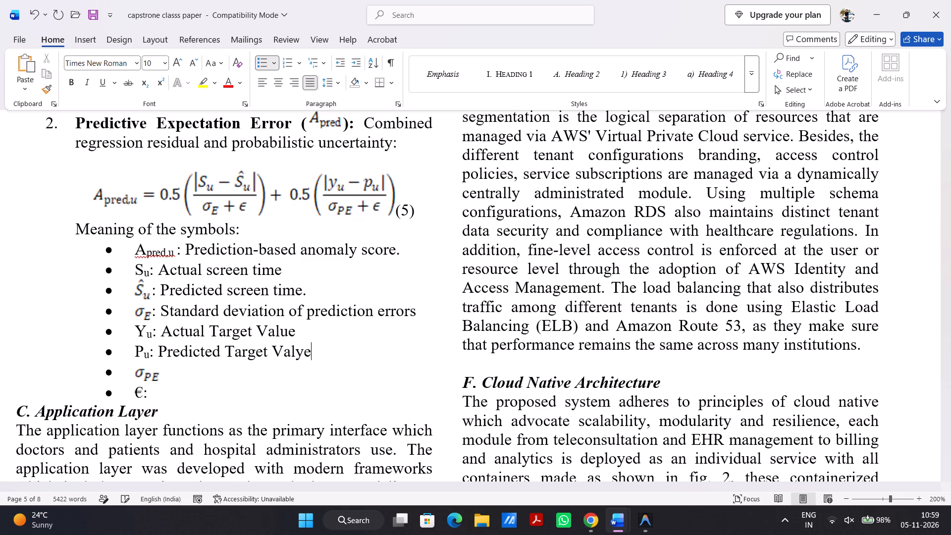
{"action": "key", "text": "BackSpace"}
{"action": "key", "text": "BackSpace"}
{"action": "type", "text": "ue"}
Add a colon and space after σ_PE and copy in ChatGPT's description "Standard deviation of prediction errors for the second model.".
{"action": "key", "text": "Down"}
{"action": "key", "text": "shift+colon"}
{"action": "key", "text": "alt+Tab"}
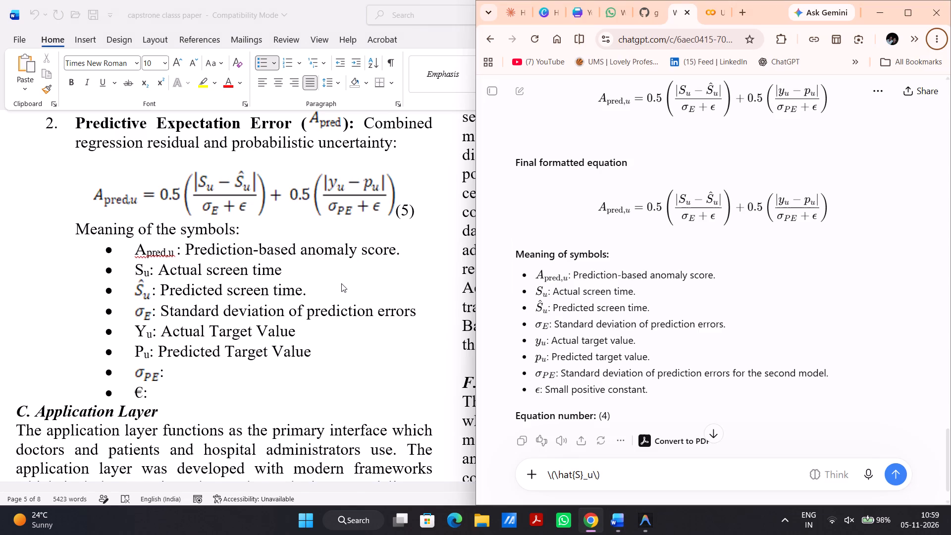
{"action": "left_click_drag", "start_coordinate": [562, 374], "coordinate": [696, 380]}
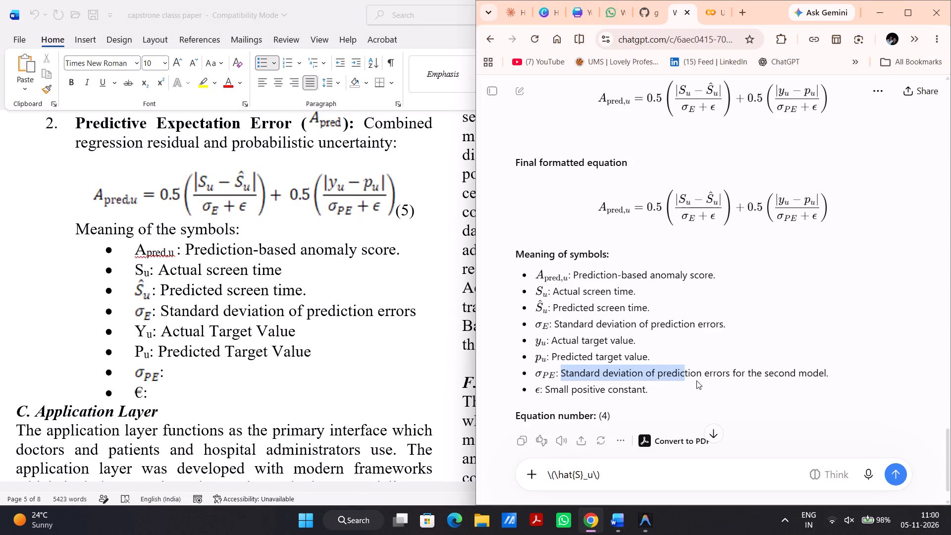
{"action": "left_click_drag", "start_coordinate": [696, 380], "coordinate": [878, 371]}
{"action": "key", "text": "ctrl+c"}
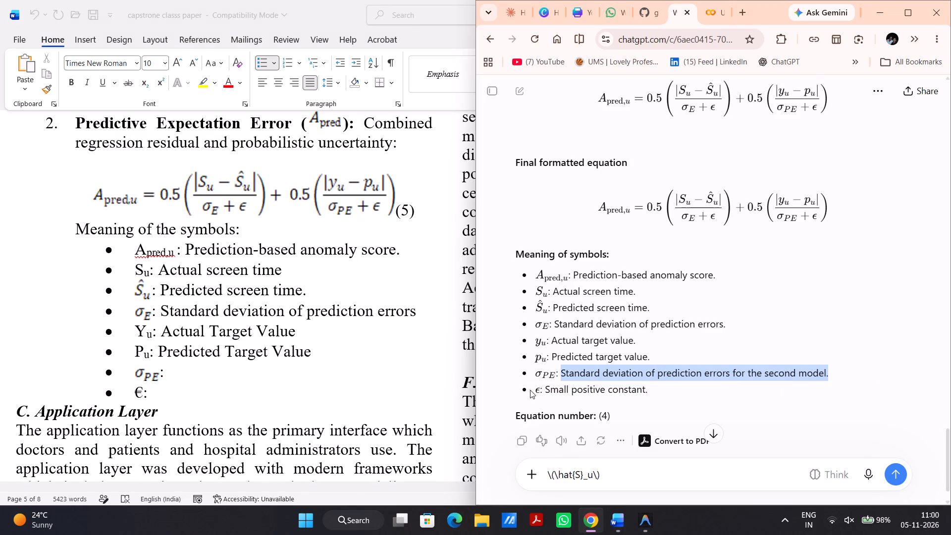
{"action": "left_click", "coordinate": [229, 370]}
{"action": "key", "text": "space"}
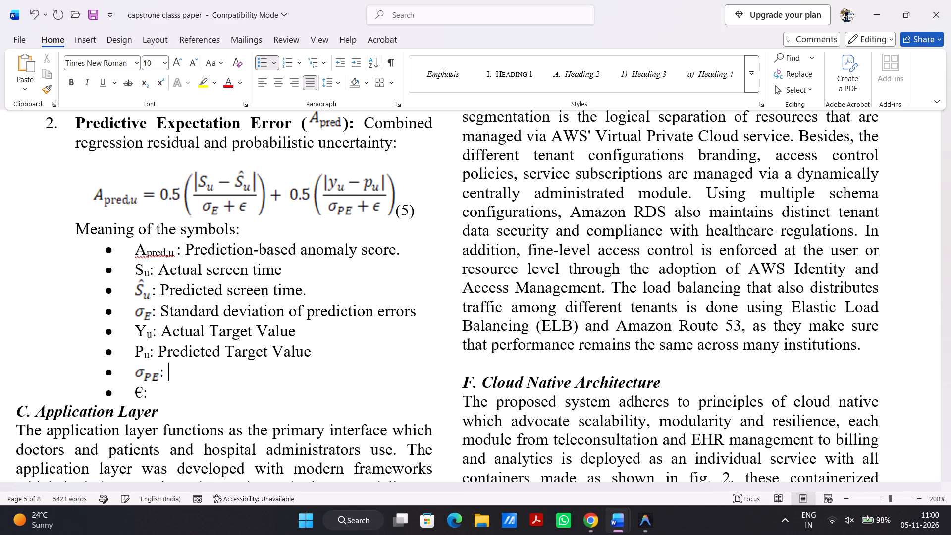
{"action": "key", "text": "ctrl+v"}
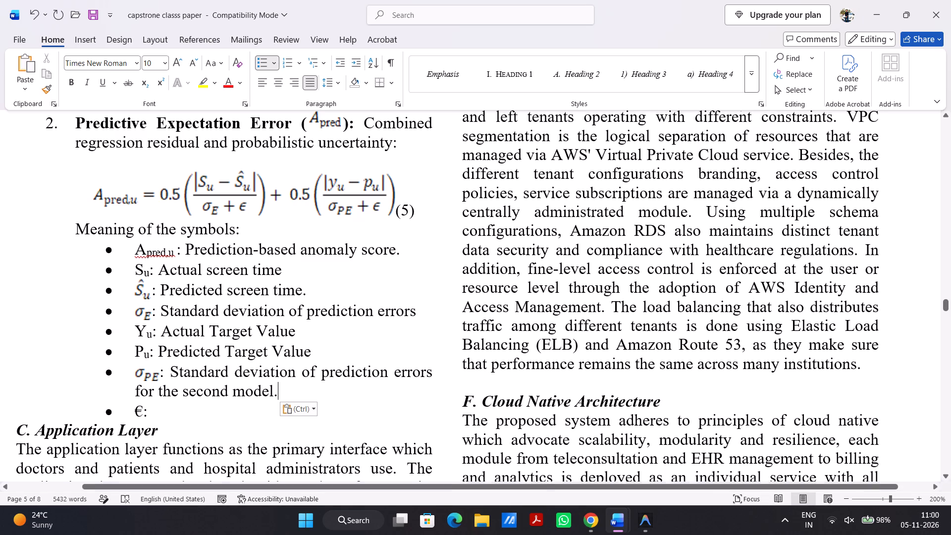
{"action": "scroll", "coordinate": [407, 386], "scroll_direction": "down", "scroll_amount": 2, "text": "ctrl"}
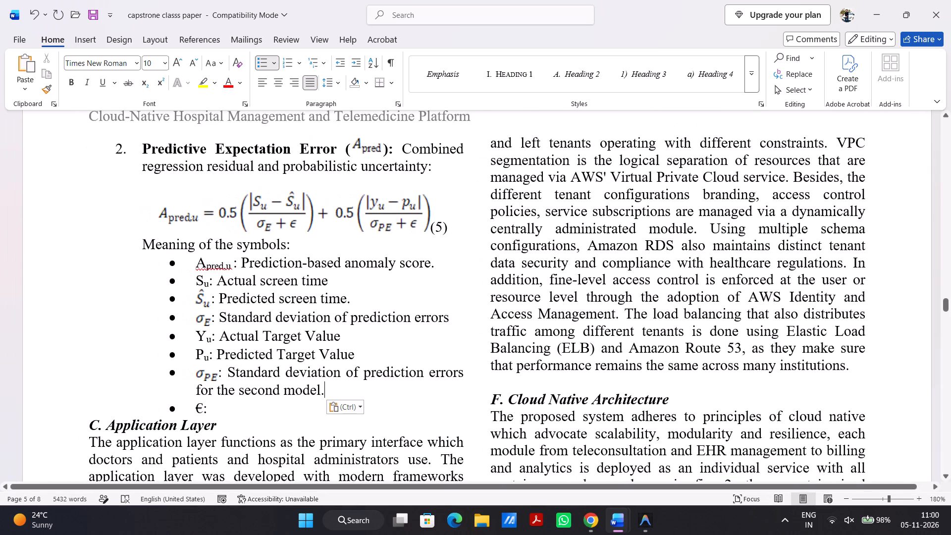
{"action": "left_click_drag", "start_coordinate": [229, 369], "coordinate": [310, 387]}
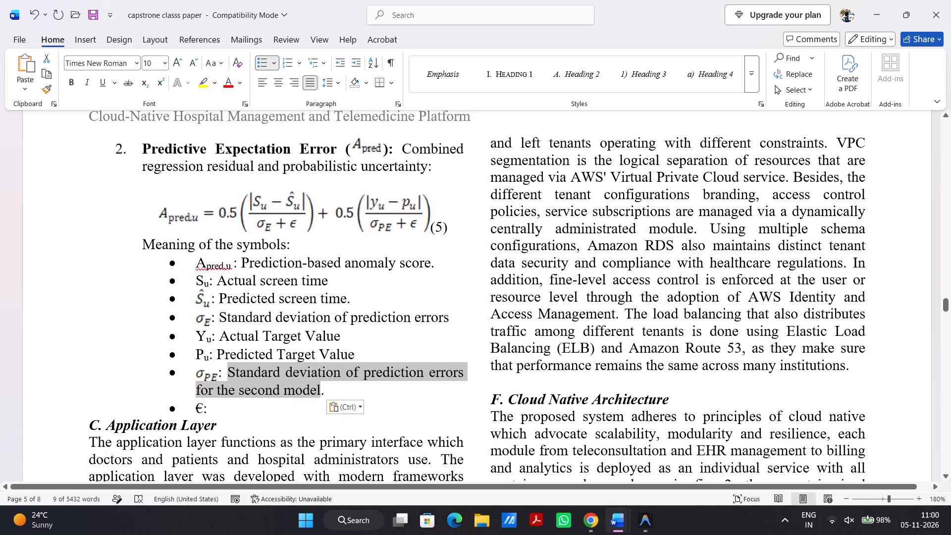
{"action": "left_click", "coordinate": [319, 335]}
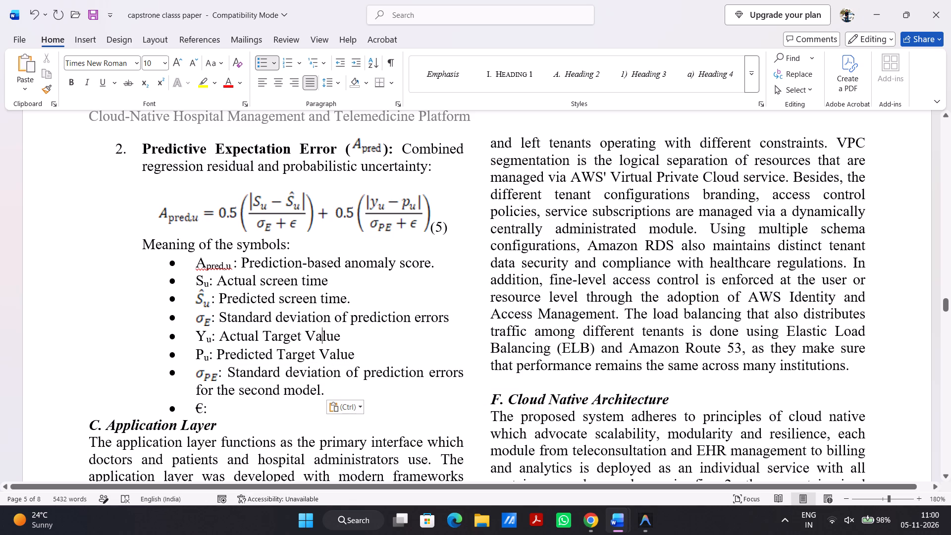
Copy "Small positive constant" from ChatGPT's symbol list into the last bullet after "€:".
{"action": "left_click", "coordinate": [217, 409]}
{"action": "key", "text": "alt+Tab"}
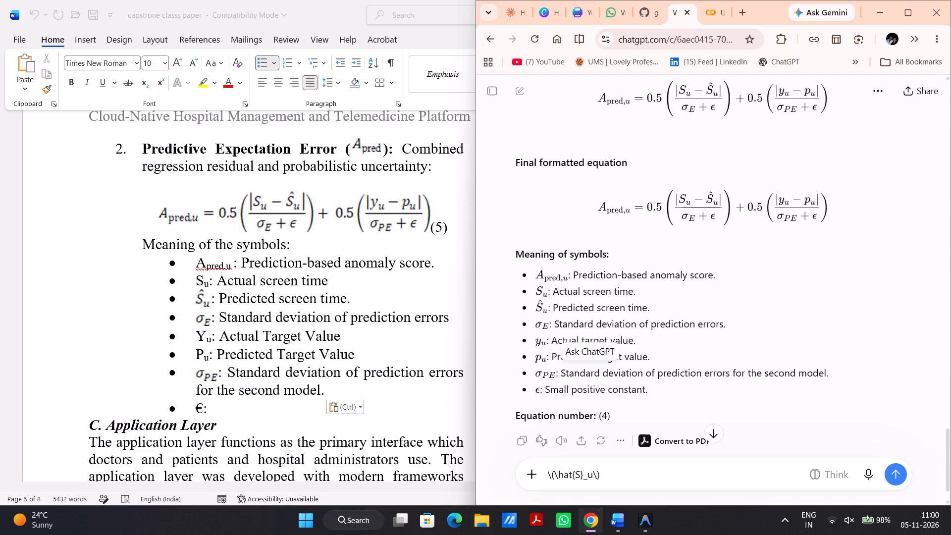
{"action": "left_click_drag", "start_coordinate": [545, 390], "coordinate": [646, 394]}
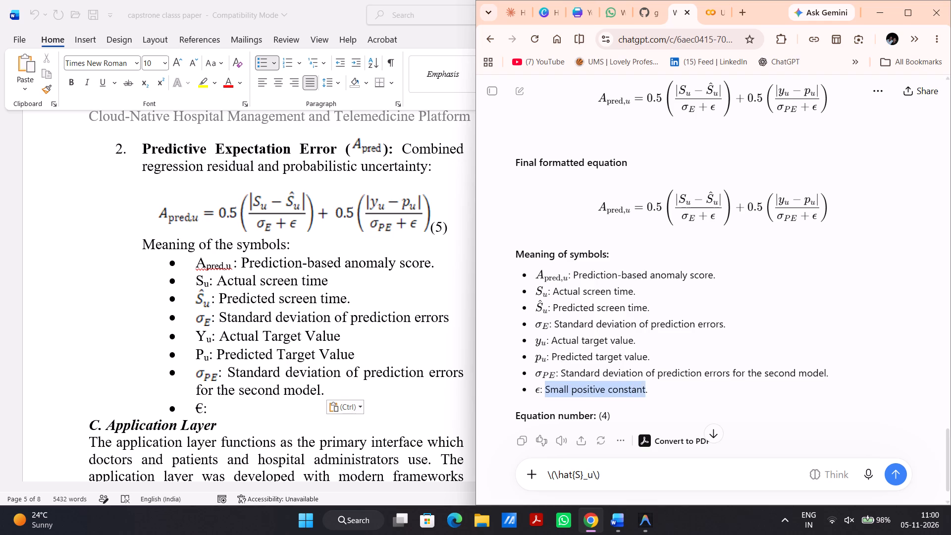
{"action": "left_click_drag", "start_coordinate": [646, 394], "coordinate": [646, 393]}
{"action": "key", "text": "ctrl+c"}
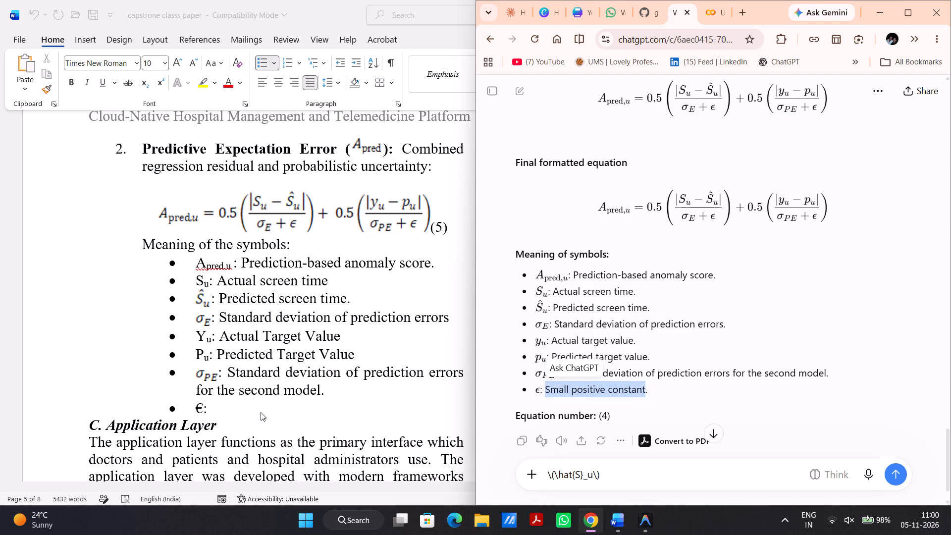
{"action": "left_click", "coordinate": [251, 406]}
{"action": "key", "text": "ctrl+v"}
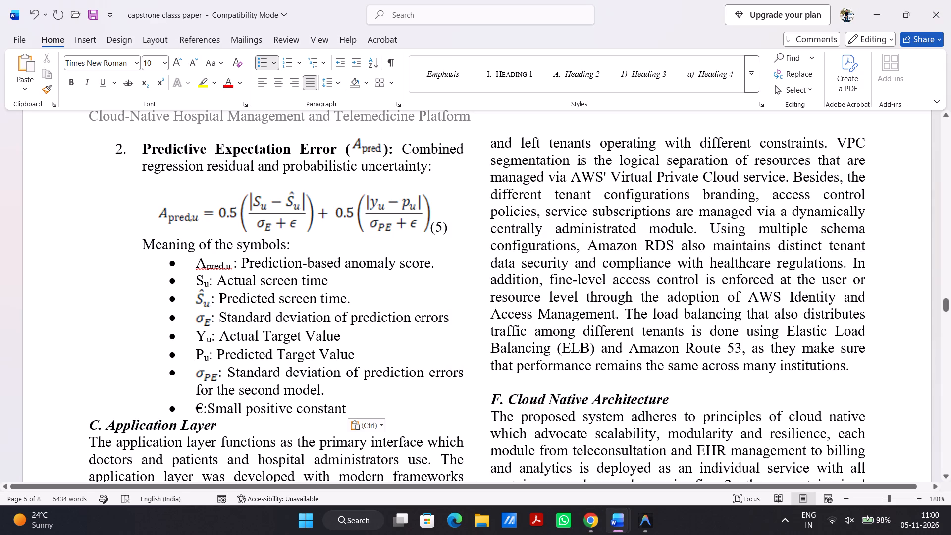
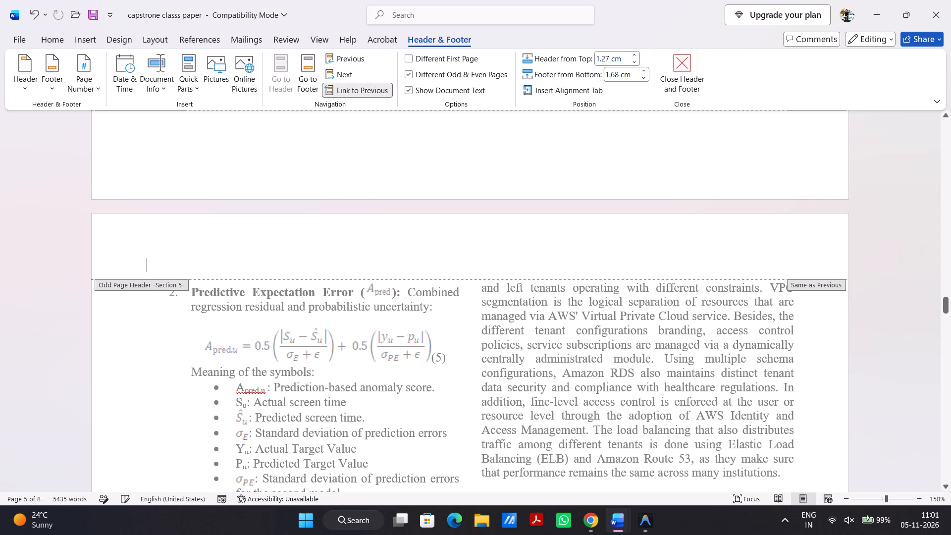
{"action": "key", "text": "BackSpace"}
{"action": "left_click", "coordinate": [448, 350]}
{"action": "left_click", "coordinate": [832, 286]}
Check the headers and footers on the other pages, and return to the document body.
{"action": "scroll", "coordinate": [525, 217], "scroll_direction": "up", "scroll_amount": 7}
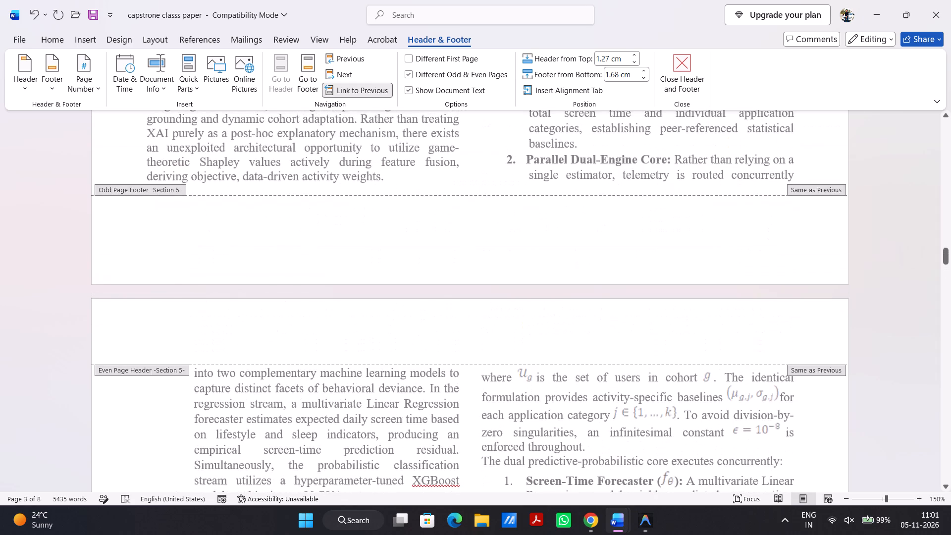
{"action": "scroll", "coordinate": [525, 217], "scroll_direction": "up", "scroll_amount": 5}
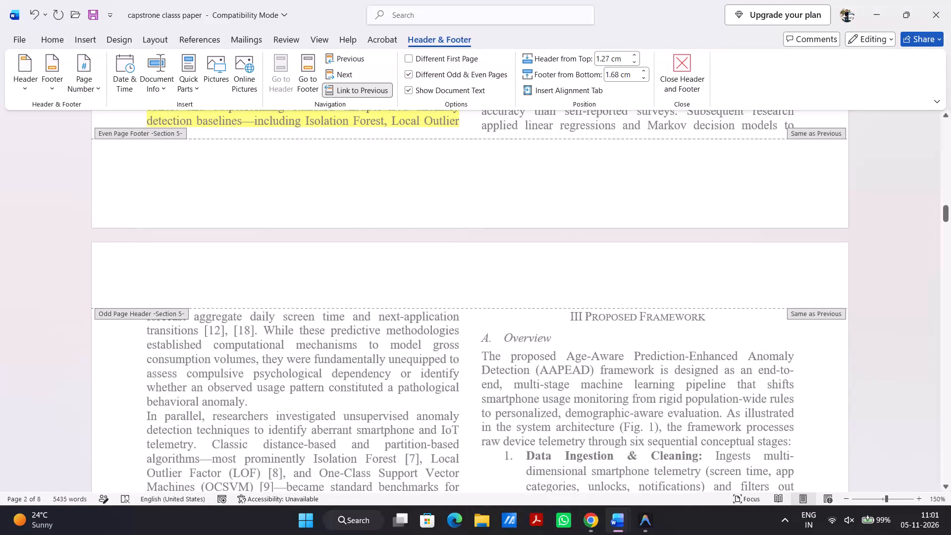
{"action": "scroll", "coordinate": [525, 217], "scroll_direction": "up", "scroll_amount": 3}
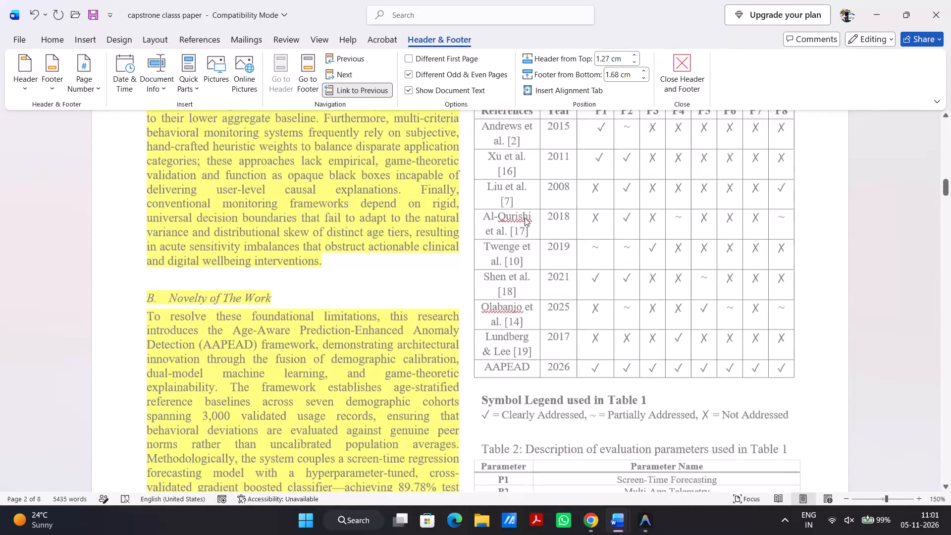
{"action": "scroll", "coordinate": [525, 217], "scroll_direction": "down", "scroll_amount": 13}
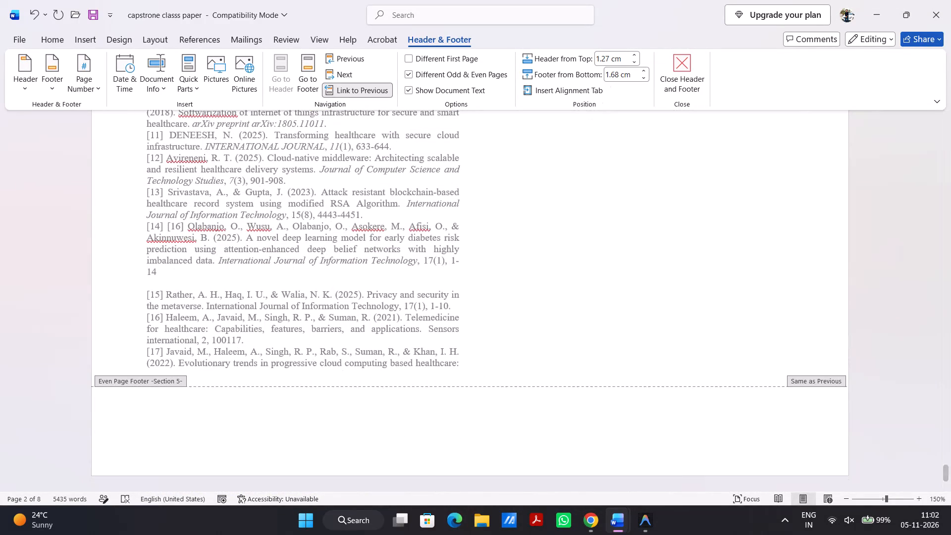
{"action": "left_click", "coordinate": [677, 85]}
Add a blank, unbulleted line below "€: Small positive constant" and above the "C. Application Layer" heading.
{"action": "scroll", "coordinate": [380, 296], "scroll_direction": "up", "scroll_amount": 1}
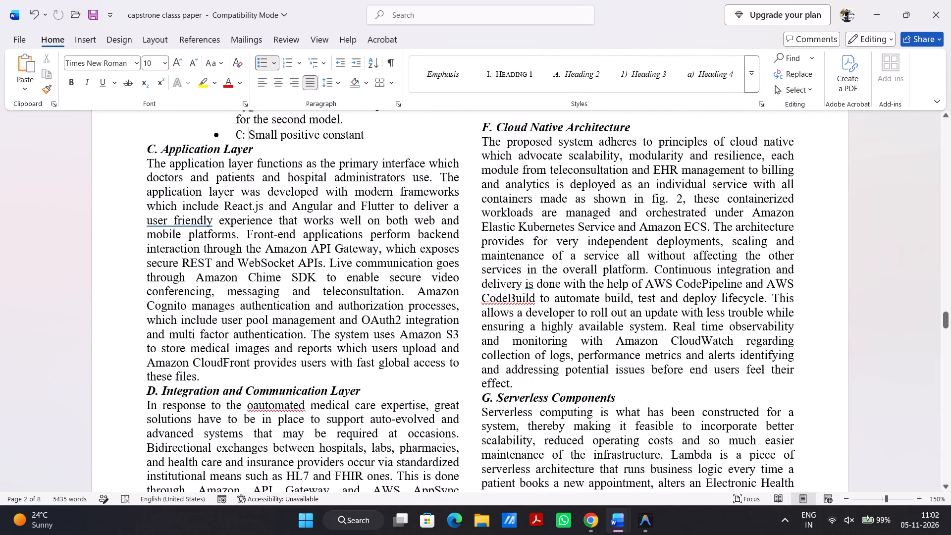
{"action": "scroll", "coordinate": [380, 296], "scroll_direction": "up", "scroll_amount": 2}
{"action": "left_click", "coordinate": [254, 180]}
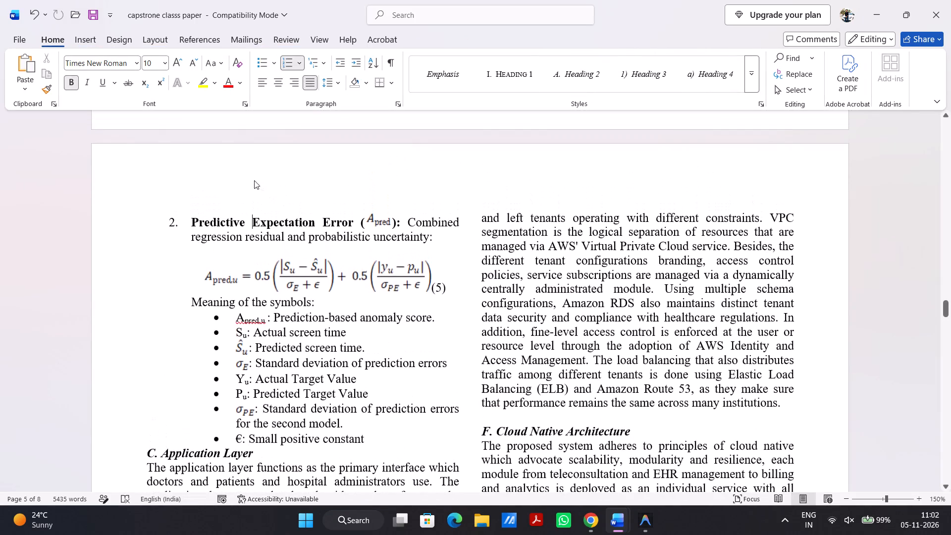
{"action": "scroll", "coordinate": [317, 406], "scroll_direction": "down", "scroll_amount": 1}
{"action": "scroll", "coordinate": [317, 406], "scroll_direction": "up", "scroll_amount": 1}
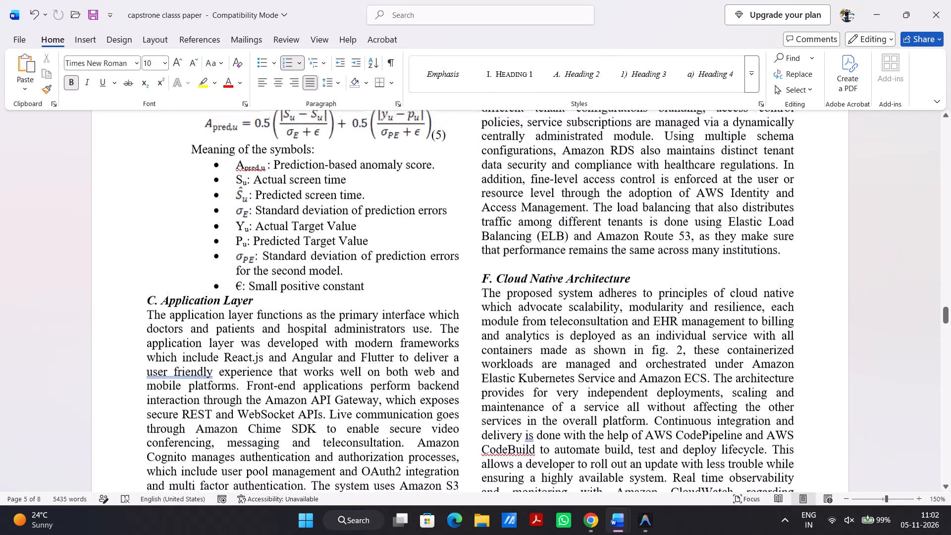
{"action": "scroll", "coordinate": [317, 406], "scroll_direction": "up", "scroll_amount": 1}
{"action": "left_click", "coordinate": [399, 358]}
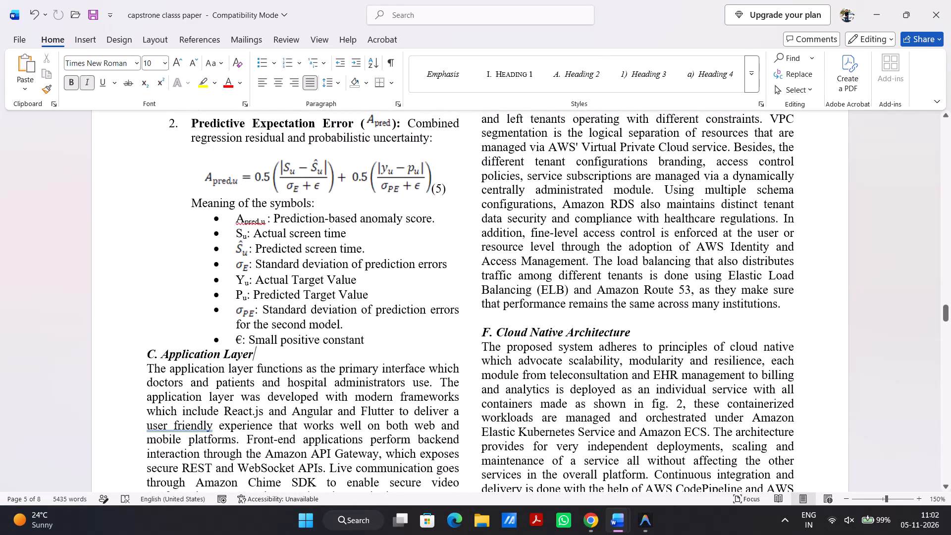
{"action": "left_click", "coordinate": [380, 343]}
{"action": "key", "text": "Return"}
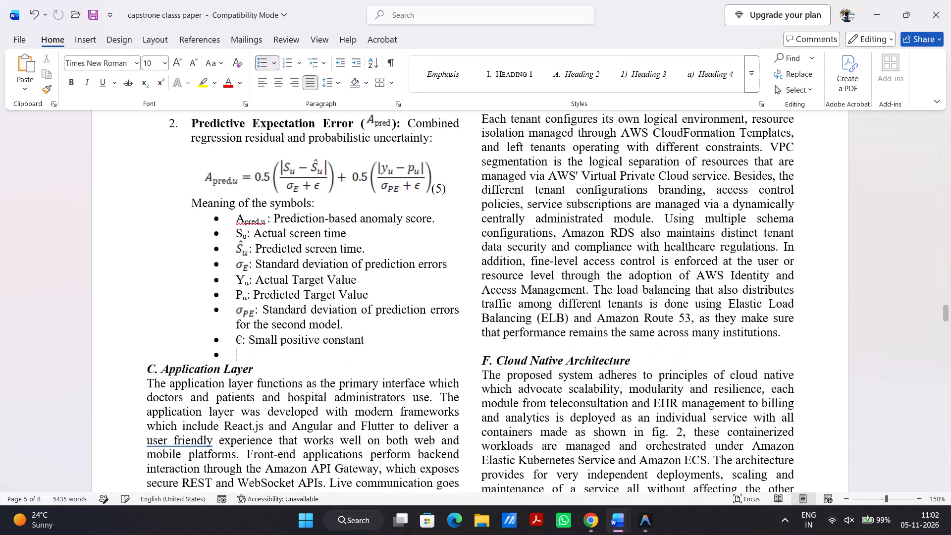
{"action": "key", "text": "BackSpace"}
{"action": "key", "text": "BackSpace"}
{"action": "key", "text": "BackSpace"}
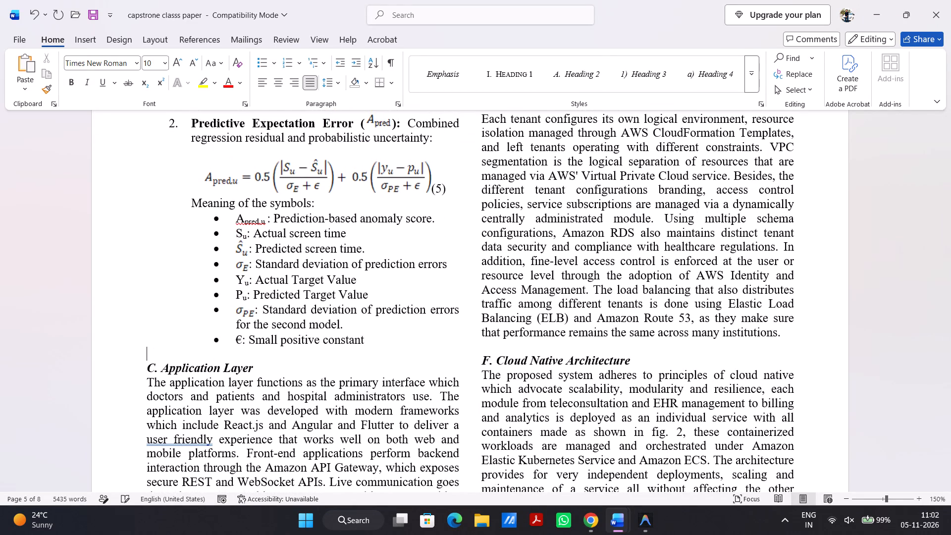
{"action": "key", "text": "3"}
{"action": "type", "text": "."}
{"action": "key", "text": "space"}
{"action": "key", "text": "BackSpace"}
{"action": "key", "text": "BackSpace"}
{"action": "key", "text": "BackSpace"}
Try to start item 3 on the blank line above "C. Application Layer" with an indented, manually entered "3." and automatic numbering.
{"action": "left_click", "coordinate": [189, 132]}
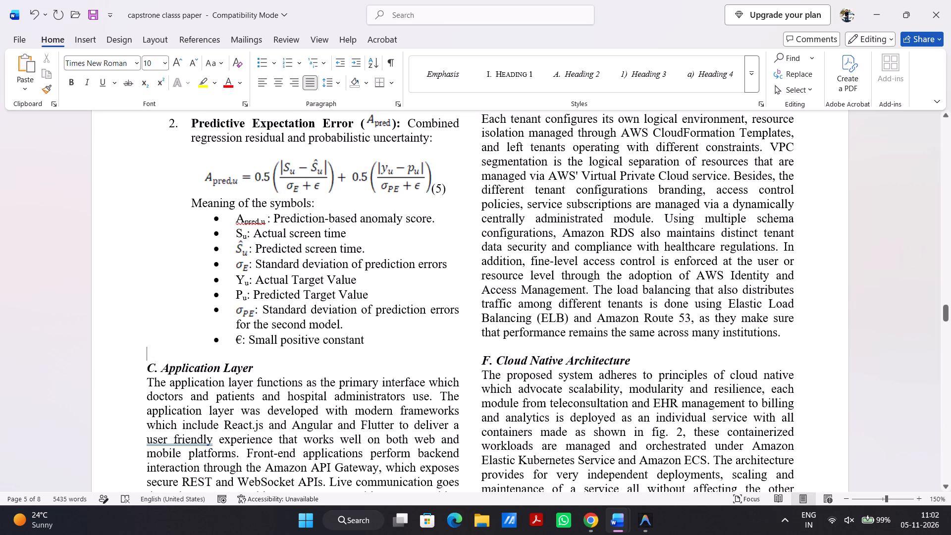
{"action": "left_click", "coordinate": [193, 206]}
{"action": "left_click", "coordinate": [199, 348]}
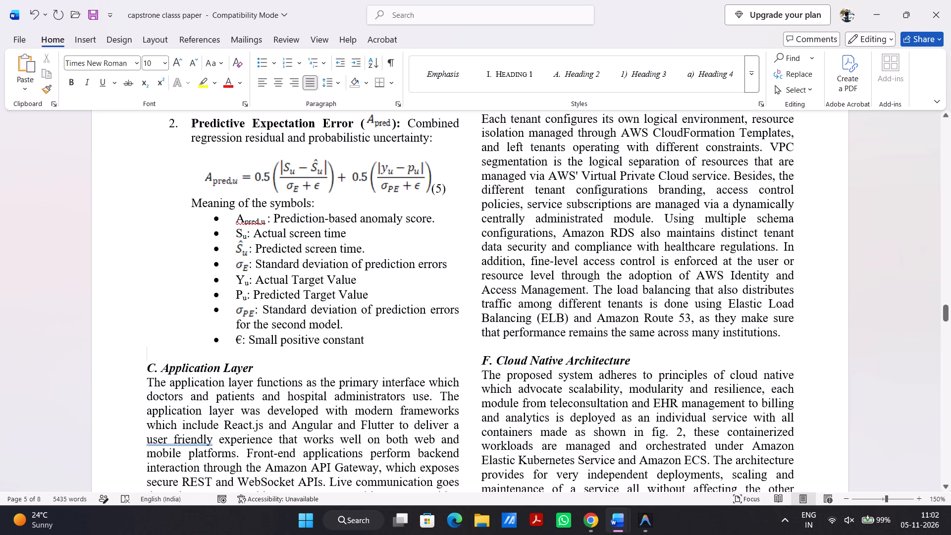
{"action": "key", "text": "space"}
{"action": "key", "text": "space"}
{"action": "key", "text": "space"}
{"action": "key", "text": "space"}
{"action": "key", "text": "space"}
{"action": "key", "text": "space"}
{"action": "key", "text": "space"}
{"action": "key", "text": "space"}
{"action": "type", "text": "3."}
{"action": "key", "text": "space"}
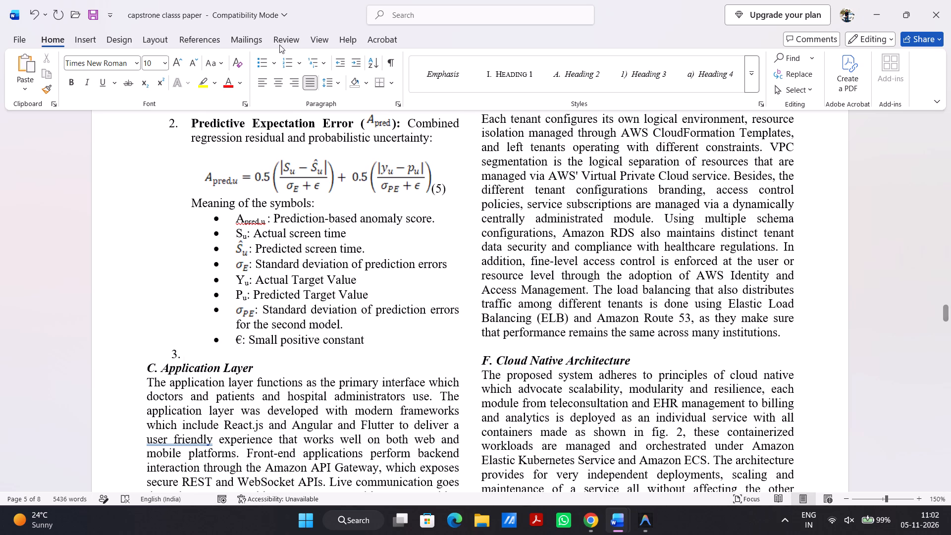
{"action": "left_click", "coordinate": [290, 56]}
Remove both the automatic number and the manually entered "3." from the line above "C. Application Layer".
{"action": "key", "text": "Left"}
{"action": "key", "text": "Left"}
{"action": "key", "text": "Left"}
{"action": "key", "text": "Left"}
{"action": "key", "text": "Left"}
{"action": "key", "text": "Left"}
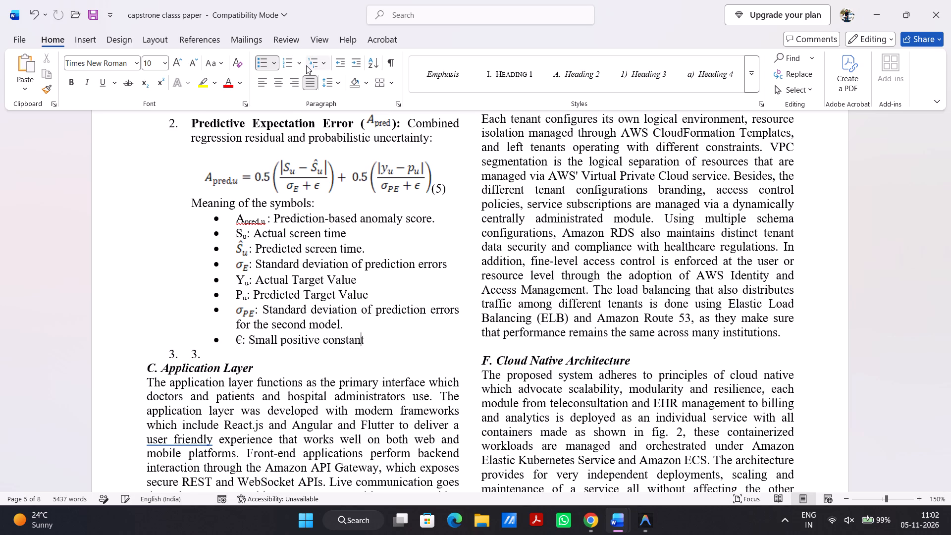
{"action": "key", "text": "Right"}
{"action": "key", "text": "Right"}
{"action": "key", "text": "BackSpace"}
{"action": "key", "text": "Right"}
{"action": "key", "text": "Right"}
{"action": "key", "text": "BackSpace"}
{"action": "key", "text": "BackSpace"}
Add a new line below "€: Small positive constant" and turn it into automatically numbered item 3.
{"action": "key", "text": "Left"}
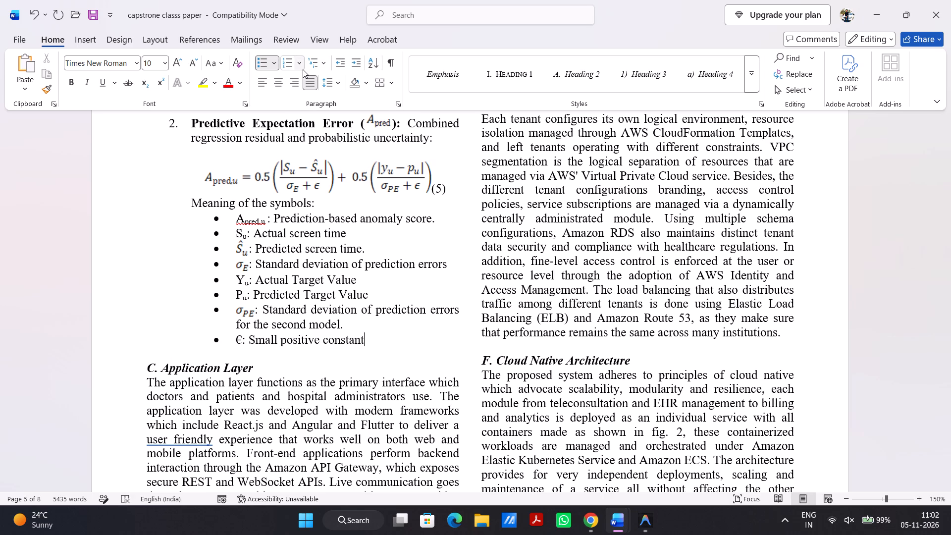
{"action": "key", "text": "Return"}
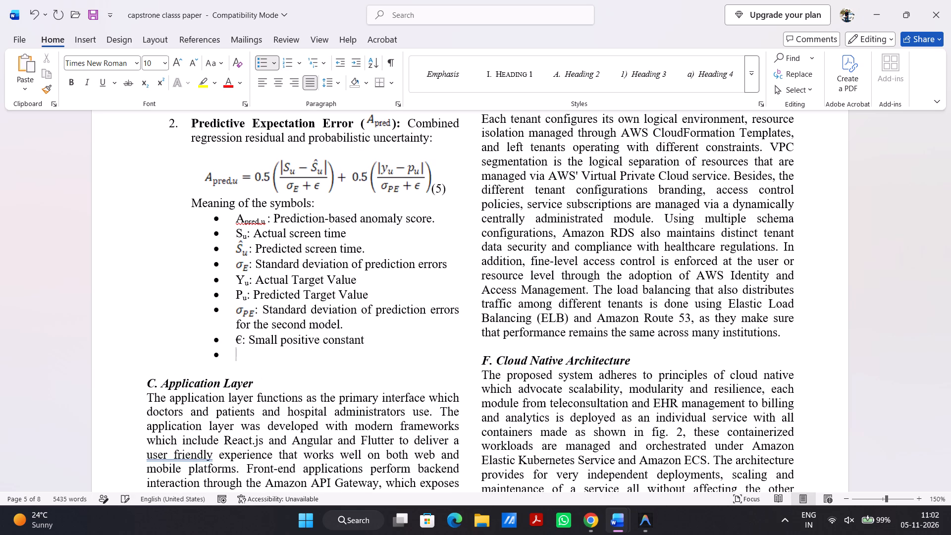
{"action": "key", "text": "BackSpace"}
{"action": "key", "text": "BackSpace"}
{"action": "key", "text": "BackSpace"}
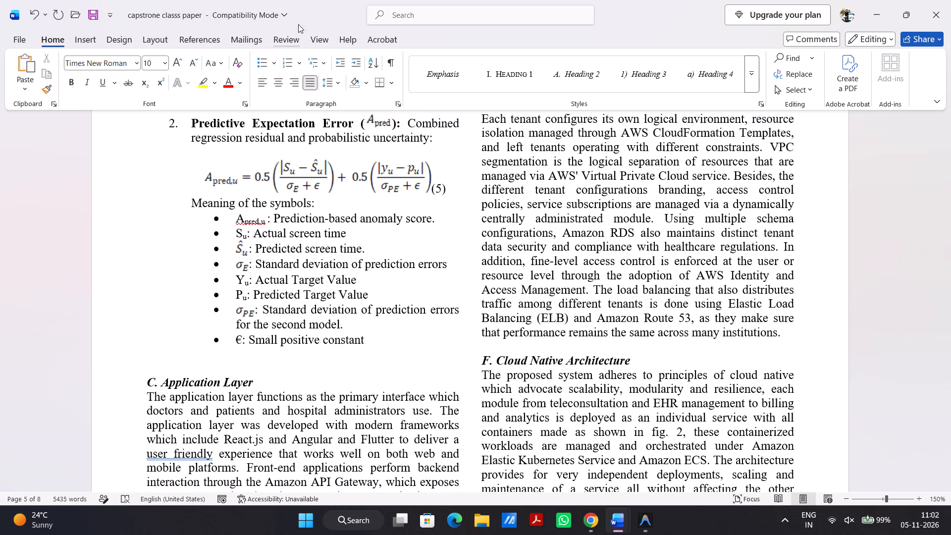
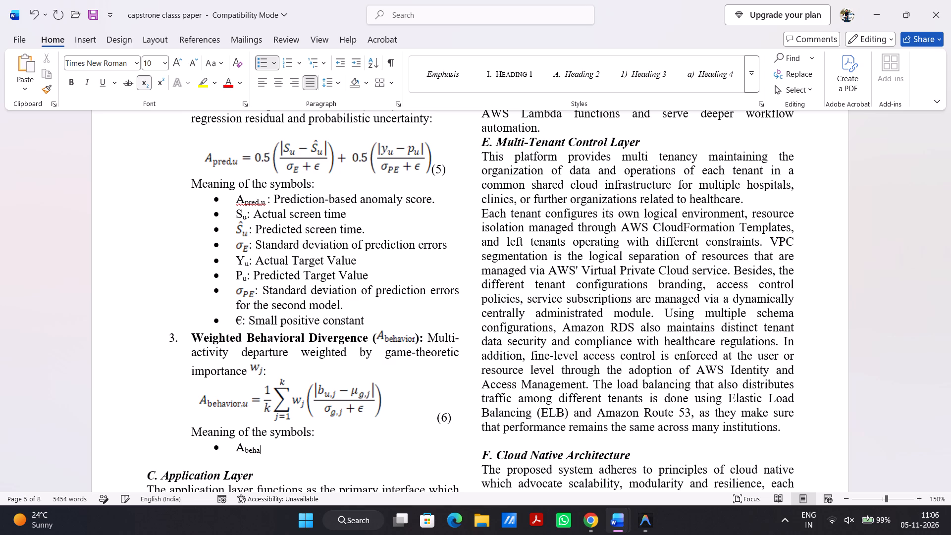
{"action": "key", "text": "v"}
{"action": "type", "text": "io"}
{"action": "type", "text": "r,"}
{"action": "key", "text": "space"}
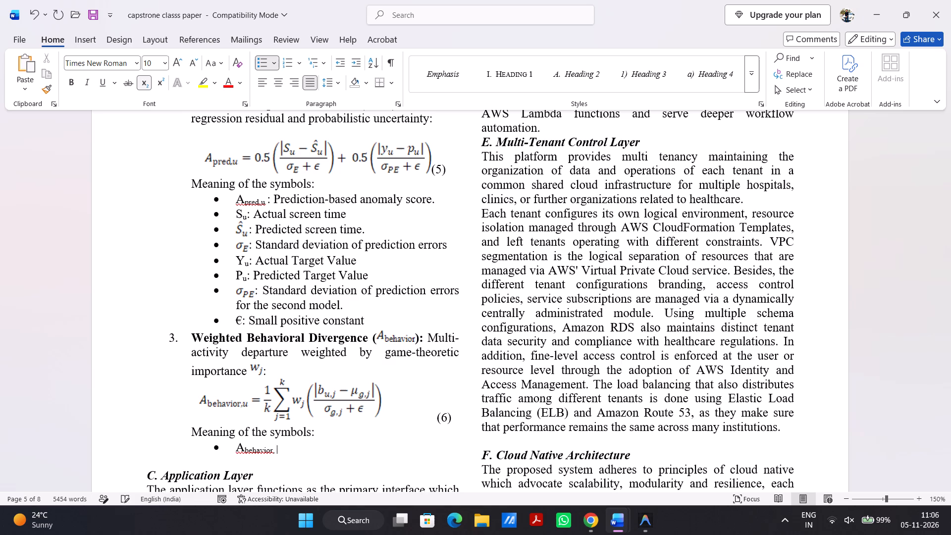
{"action": "key", "text": "BackSpace"}
{"action": "key", "text": "BackSpace"}
{"action": "key", "text": "BackSpace"}
{"action": "key", "text": "BackSpace"}
{"action": "key", "text": "BackSpace"}
{"action": "type", "text": "iour ,"}
{"action": "key", "text": "BackSpace"}
{"action": "key", "text": "BackSpace"}
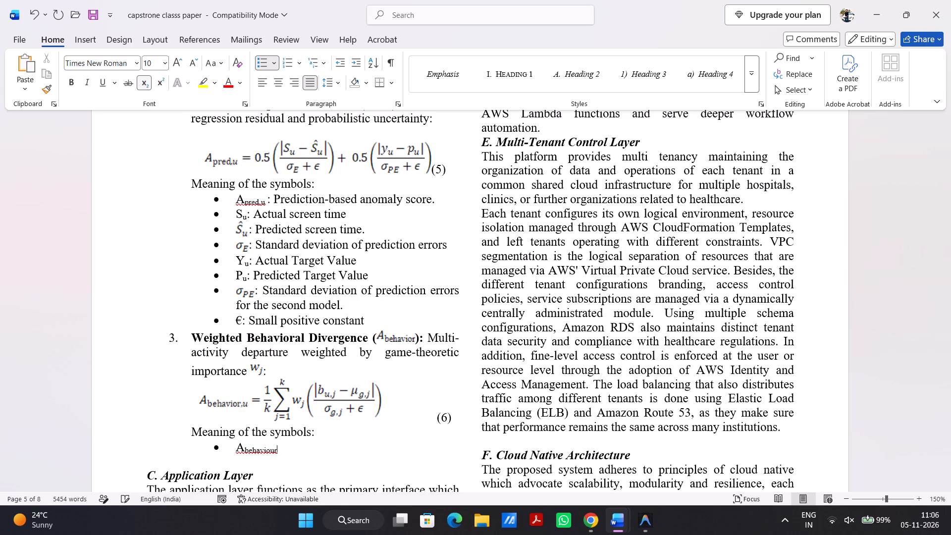
Extend the subscript of A with ",u", add a normal-size colon, and start a new bullet.
{"action": "key", "text": "comma"}
{"action": "key", "text": "BackSpace"}
{"action": "type", "text": ", u"}
{"action": "key", "text": "BackSpace"}
{"action": "key", "text": "BackSpace"}
{"action": "key", "text": "u"}
{"action": "key", "text": "space"}
{"action": "key", "text": "shift+colon"}
{"action": "key", "text": "Return"}
Enter "k:" as the second symbol bullet and start a third bullet.
{"action": "key", "text": "alt+Tab"}
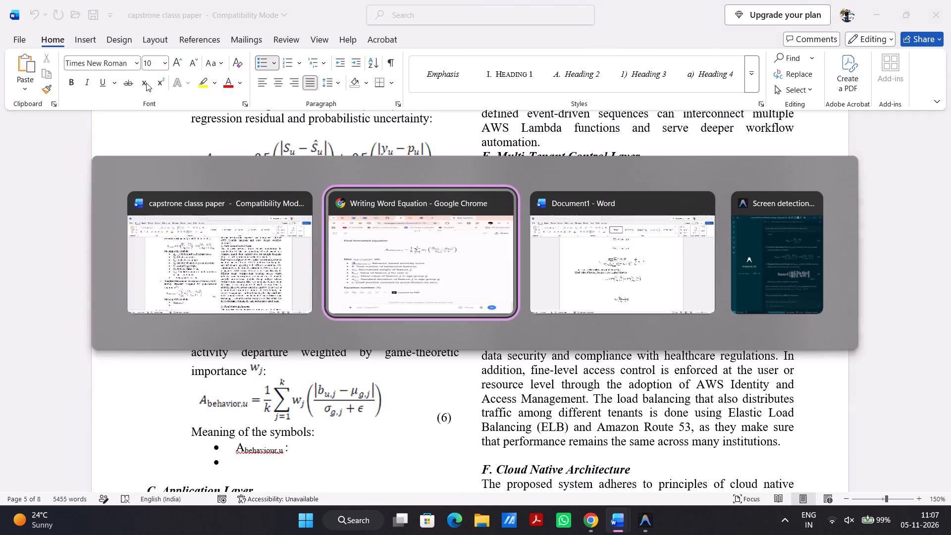
{"action": "key", "text": "alt+Tab"}
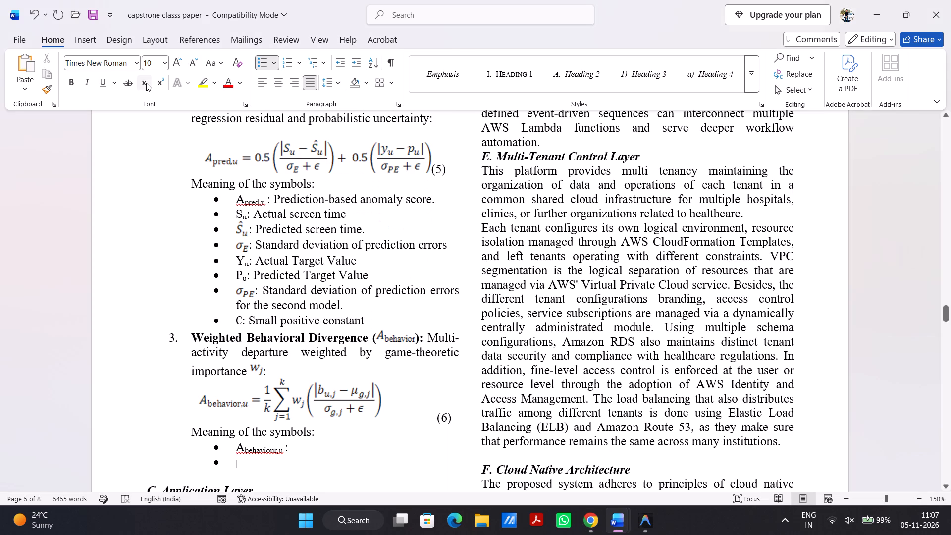
{"action": "type", "text": "k:"}
{"action": "key", "text": "Return"}
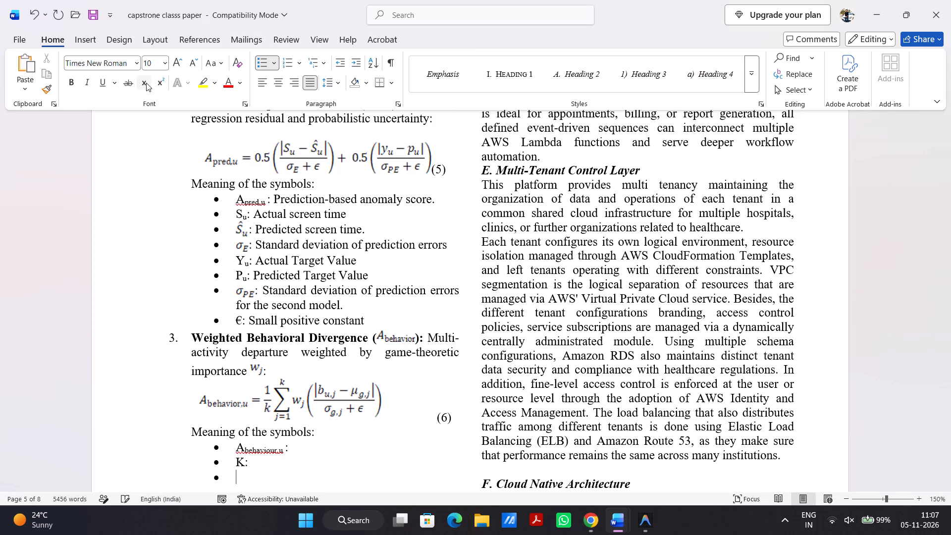
Arrange the ChatGPT window and the capstone class paper side by side, and return to the empty third bullet.
{"action": "key", "text": "alt+Tab"}
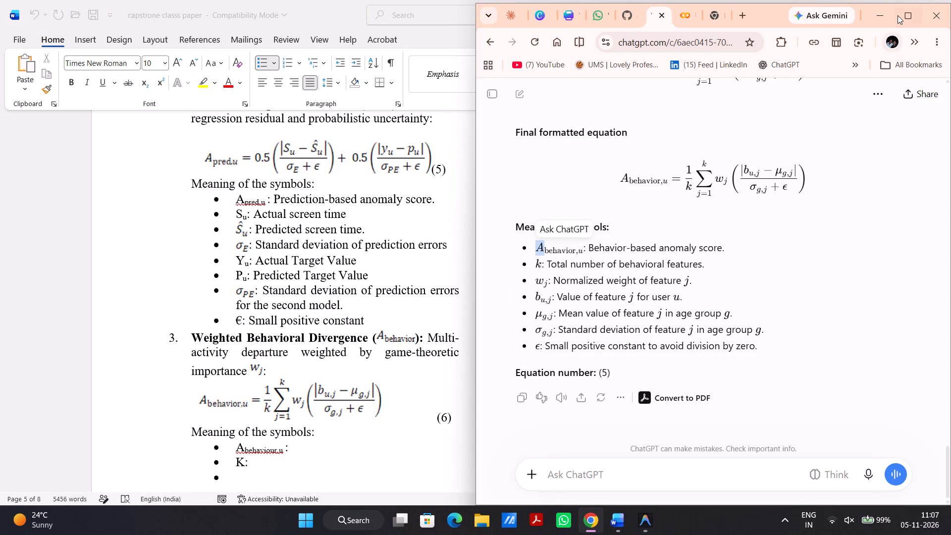
{"action": "left_click", "coordinate": [828, 38]}
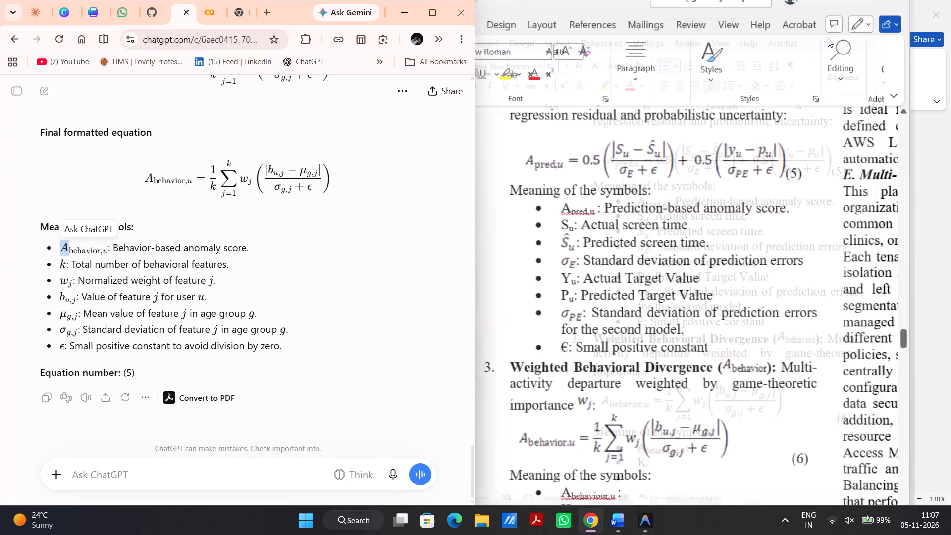
{"action": "left_click", "coordinate": [635, 475]}
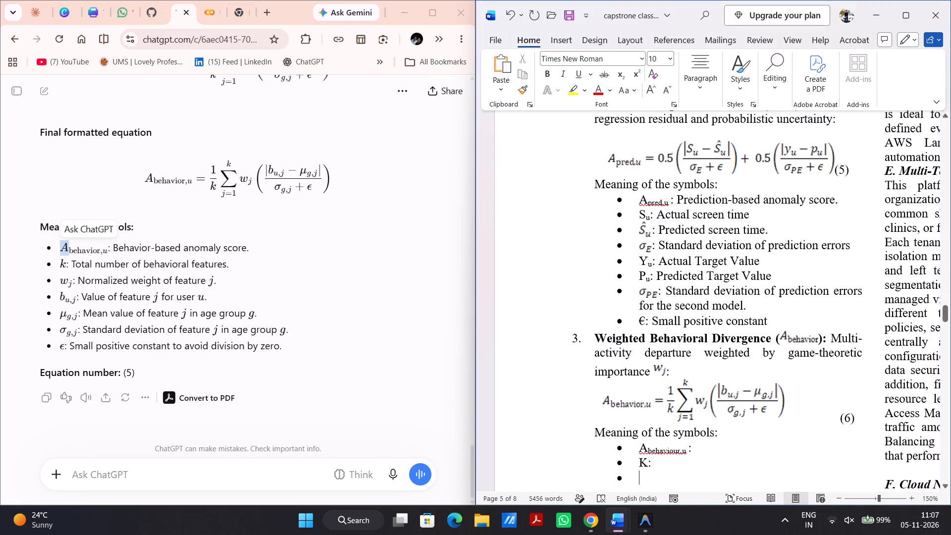
Enter w with subscript j and a colon as the third bullet, without a space between them, and start a fourth bullet.
{"action": "key", "text": "w"}
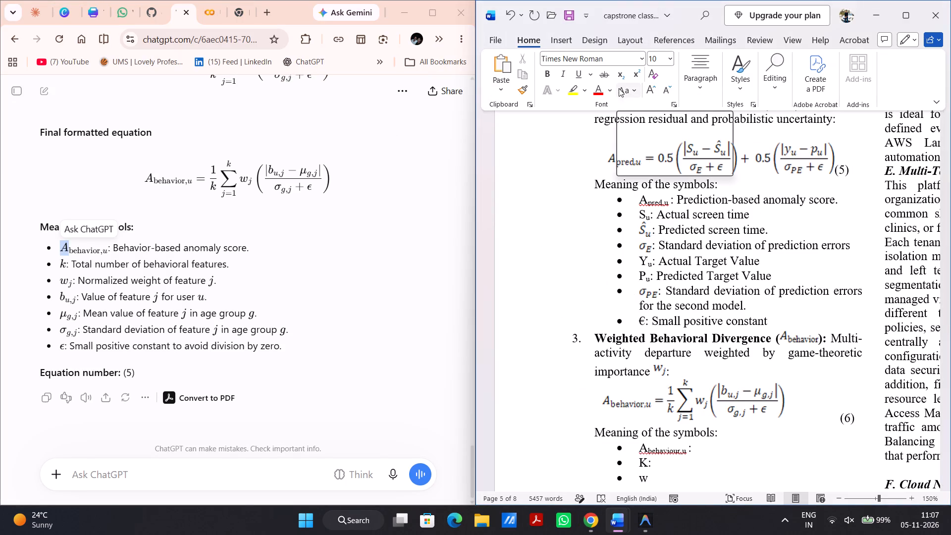
{"action": "left_click", "coordinate": [626, 77]}
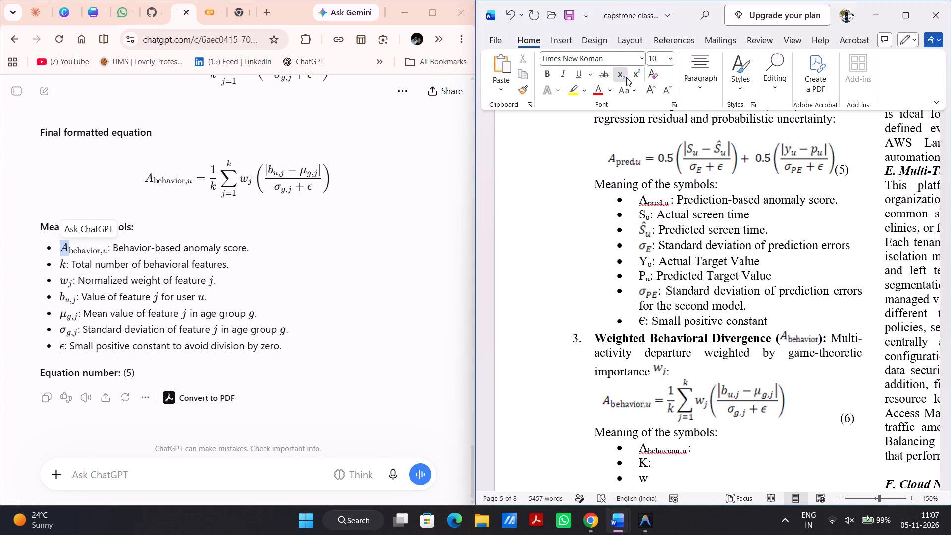
{"action": "key", "text": "j"}
{"action": "key", "text": "space"}
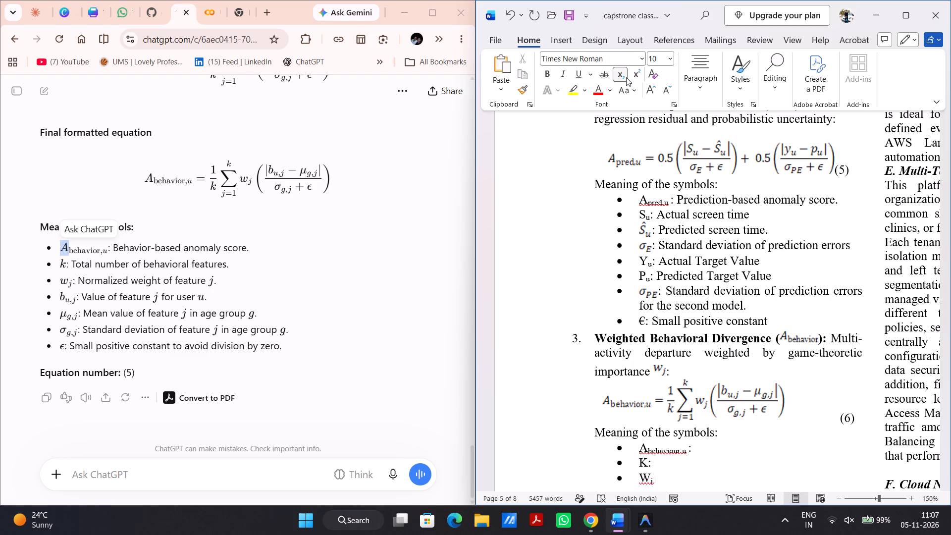
{"action": "key", "text": "shift+colon"}
{"action": "key", "text": "BackSpace"}
{"action": "key", "text": "space"}
{"action": "key", "text": "shift+colon"}
{"action": "key", "text": "Return"}
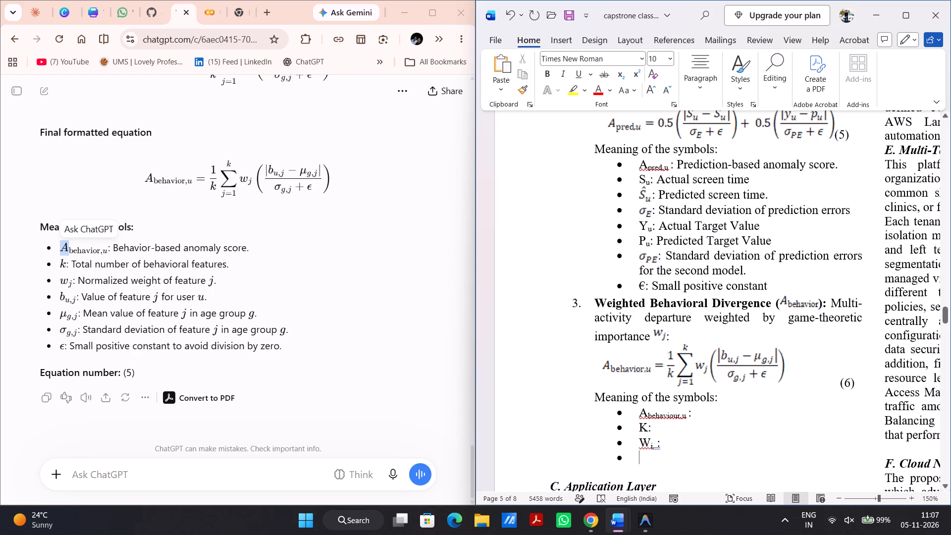
{"action": "left_click", "coordinate": [658, 451]}
{"action": "left_click", "coordinate": [658, 449]}
{"action": "key", "text": "BackSpace"}
{"action": "key", "text": "BackSpace"}
{"action": "left_click", "coordinate": [621, 78]}
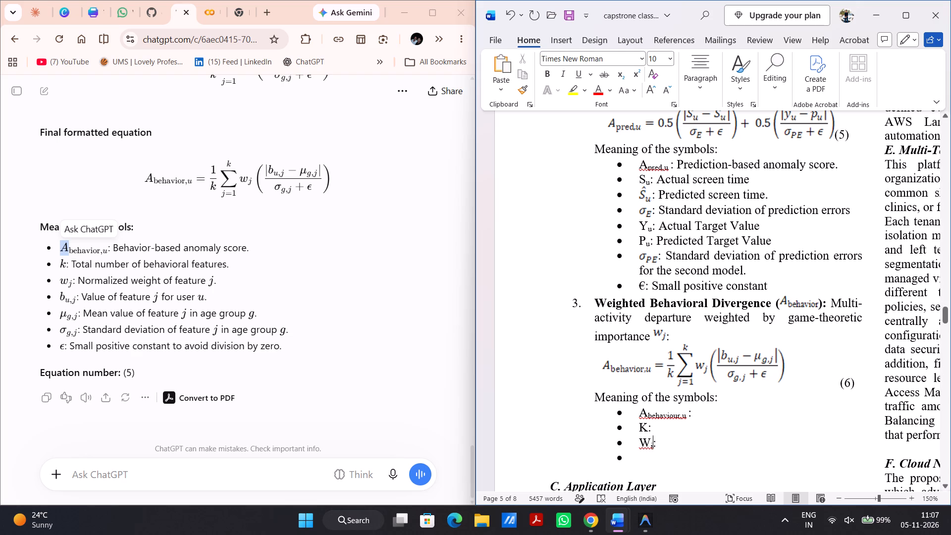
Enter b with subscript "u,j" and a normal-size colon as the fourth symbol bullet, and start a fifth bullet.
{"action": "left_click", "coordinate": [650, 459]}
{"action": "key", "text": "b"}
{"action": "left_click", "coordinate": [622, 76]}
{"action": "type", "text": "u,j"}
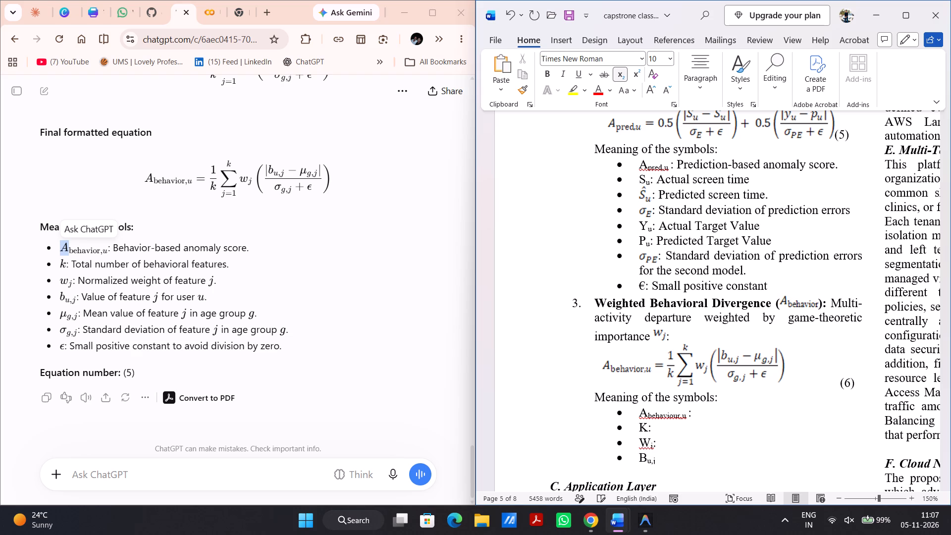
{"action": "key", "text": "space"}
{"action": "key", "text": "space"}
{"action": "key", "text": "BackSpace"}
{"action": "key", "text": "BackSpace"}
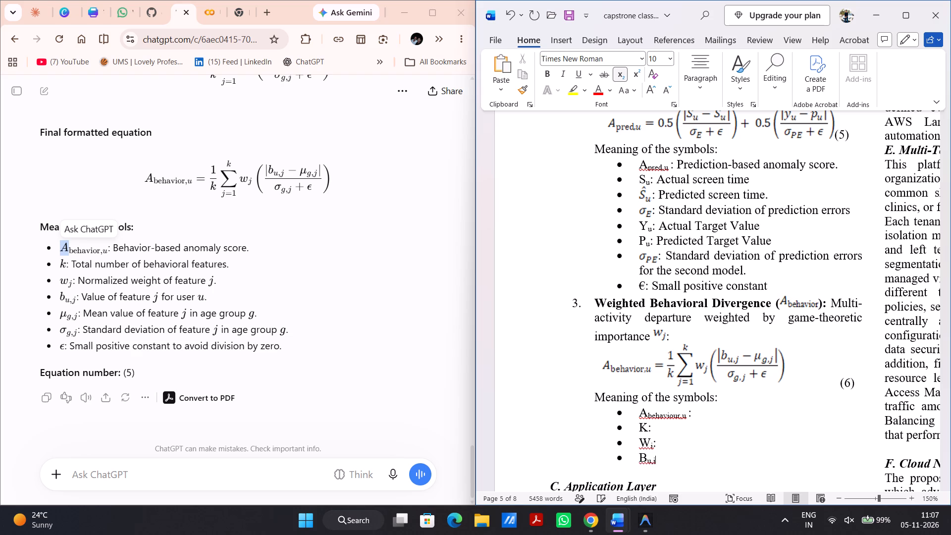
{"action": "left_click", "coordinate": [619, 74]}
{"action": "type", "text": ":"}
{"action": "key", "text": "space"}
{"action": "key", "text": "Return"}
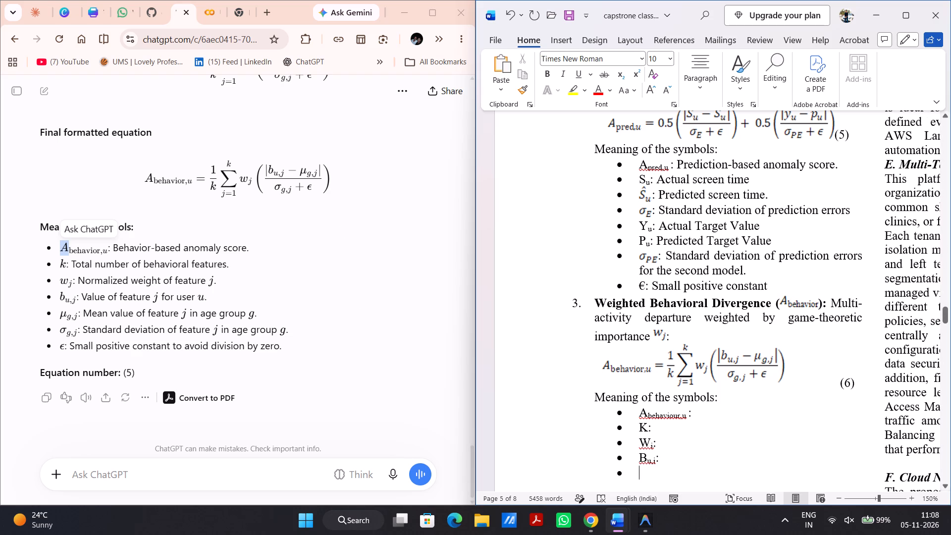
Insert the μ symbol in the fifth bullet and give it the subscript "g,j".
{"action": "left_click", "coordinate": [560, 45]}
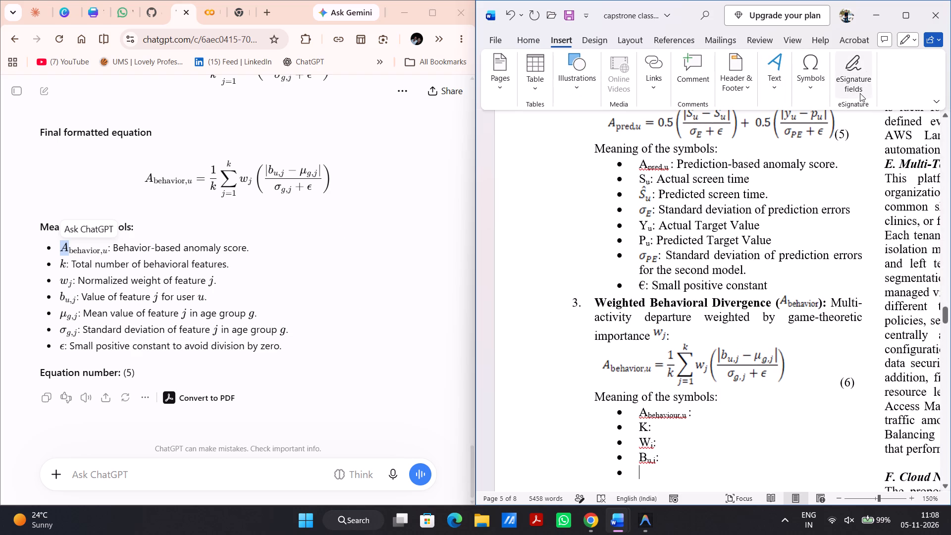
{"action": "left_click", "coordinate": [812, 86]}
{"action": "left_click", "coordinate": [839, 138]}
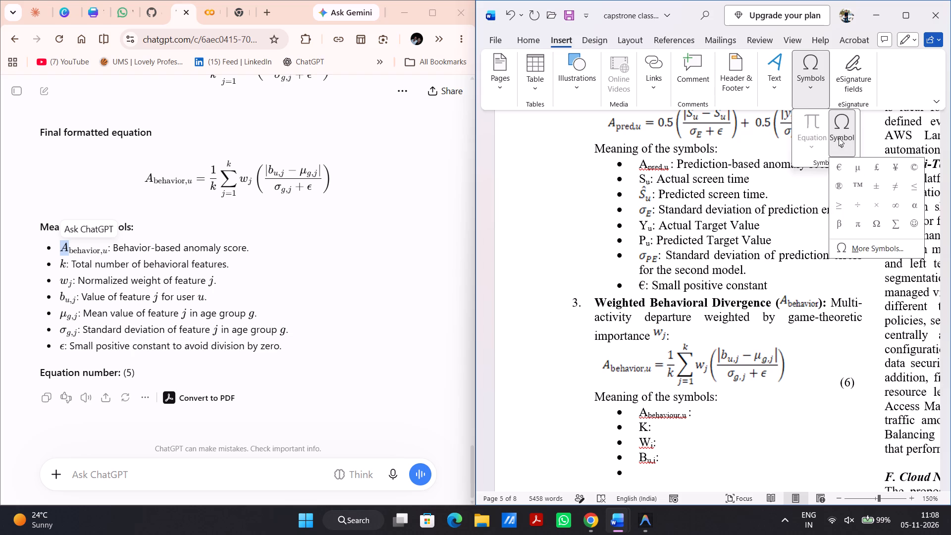
{"action": "left_click", "coordinate": [856, 172]}
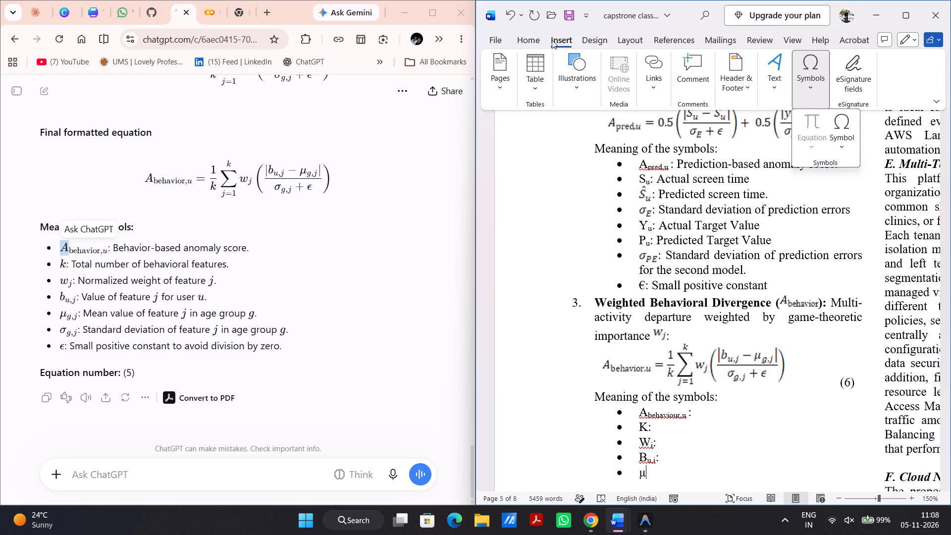
{"action": "left_click", "coordinate": [534, 38]}
{"action": "left_click", "coordinate": [621, 74]}
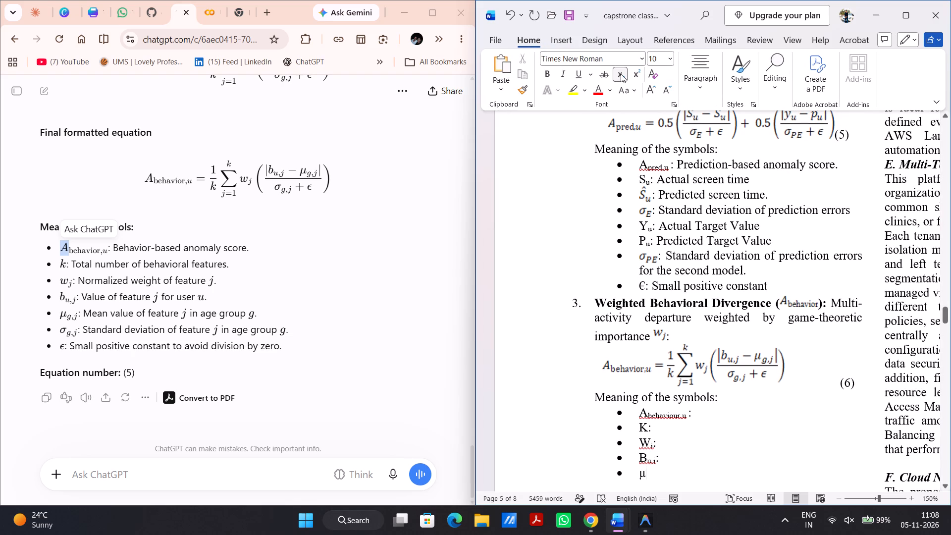
{"action": "type", "text": "g,j"}
Add a normal-size colon directly after the μ subscript, without a space, and start a sixth bullet.
{"action": "key", "text": "space"}
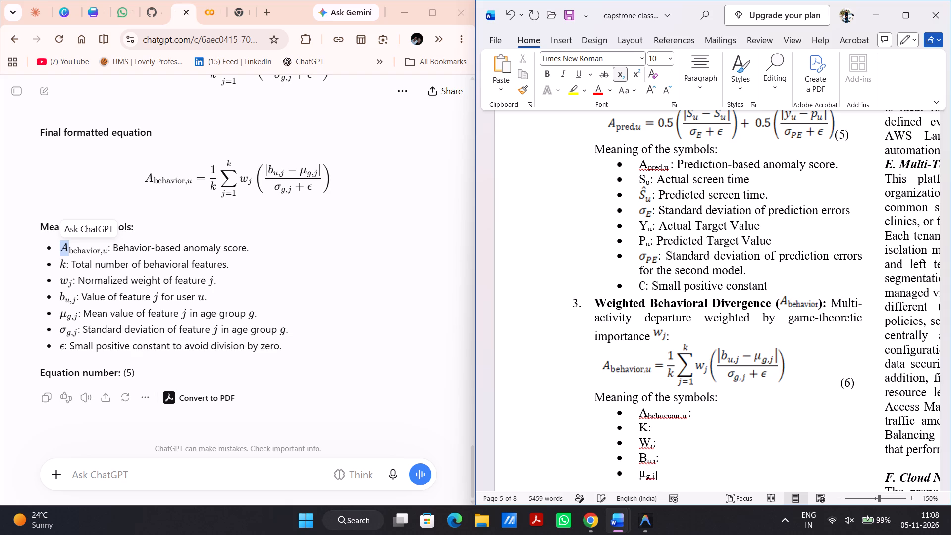
{"action": "key", "text": "BackSpace"}
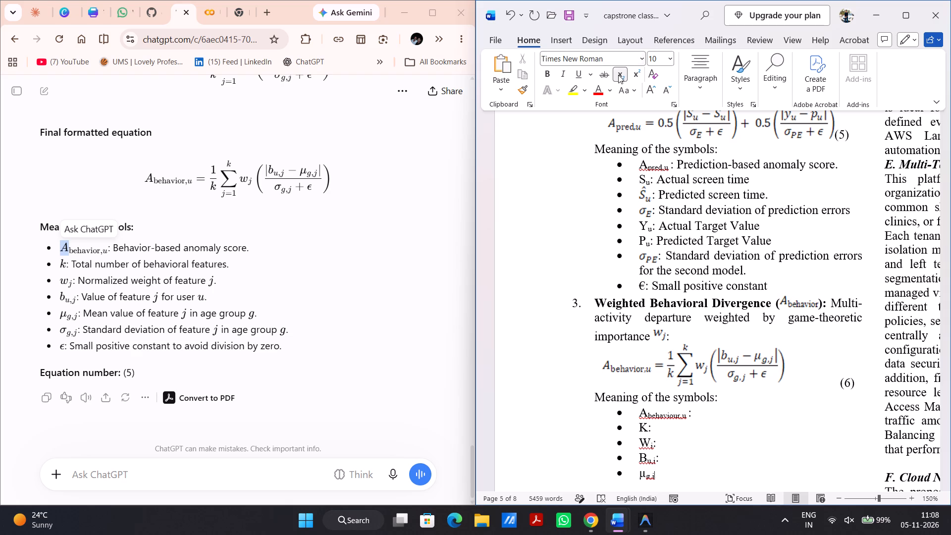
{"action": "left_click", "coordinate": [620, 75]}
{"action": "key", "text": "shift+colon"}
{"action": "key", "text": "Left"}
{"action": "key", "text": "space"}
{"action": "key", "text": "BackSpace"}
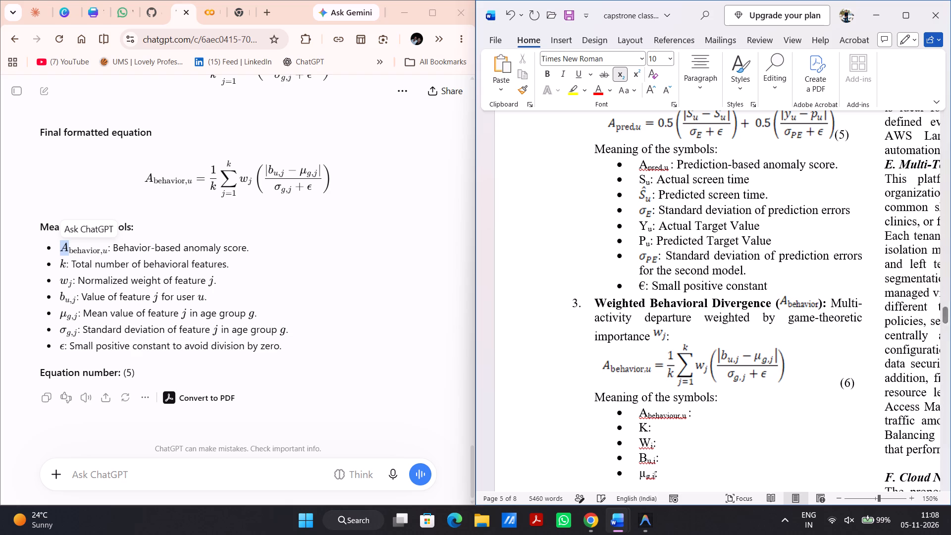
{"action": "left_click", "coordinate": [616, 73]}
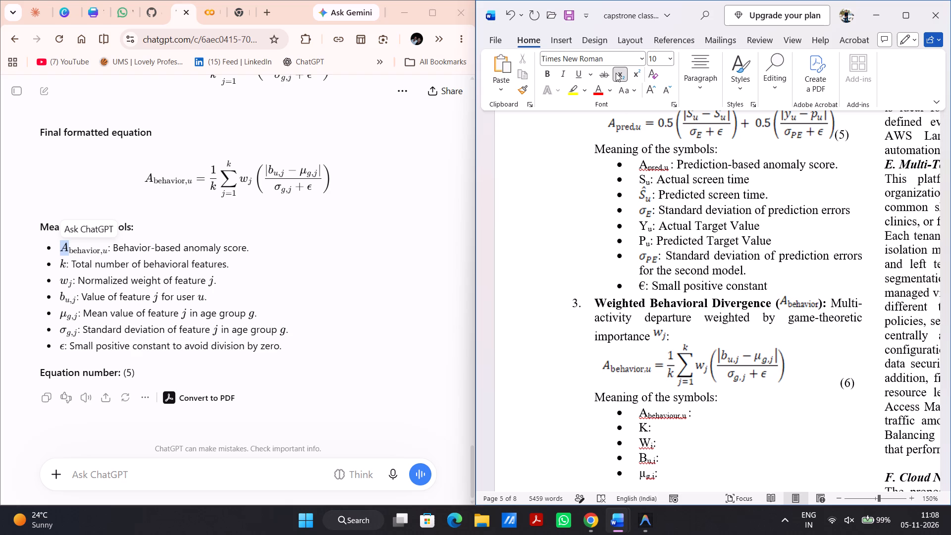
{"action": "left_click", "coordinate": [671, 475]}
{"action": "key", "text": "Return"}
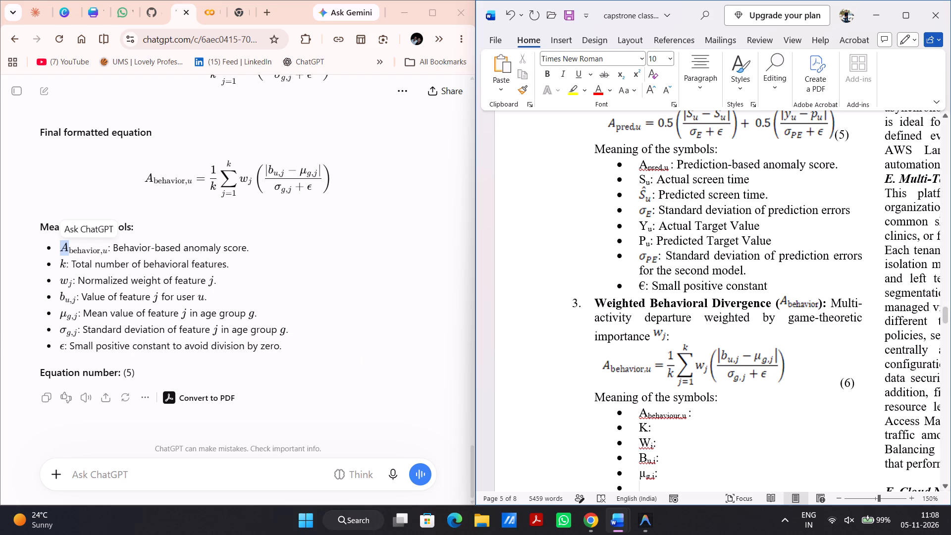
{"action": "double_click", "coordinate": [649, 259]}
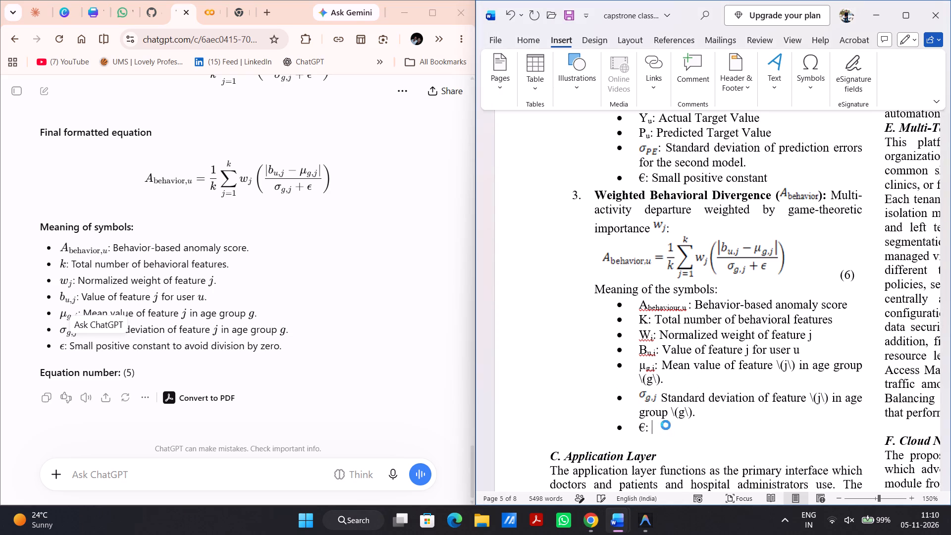
In the σ bullet of item 3, replace the \(g\) and \(j\) codes with plain g and j.
{"action": "left_click", "coordinate": [692, 409]}
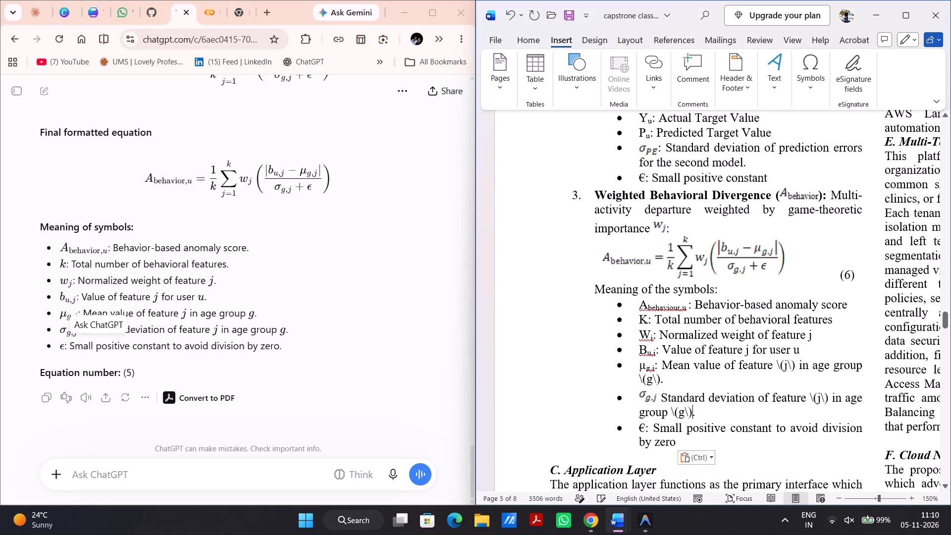
{"action": "key", "text": "BackSpace"}
{"action": "key", "text": "BackSpace"}
{"action": "key", "text": "BackSpace"}
{"action": "key", "text": "BackSpace"}
{"action": "key", "text": "BackSpace"}
{"action": "key", "text": "g"}
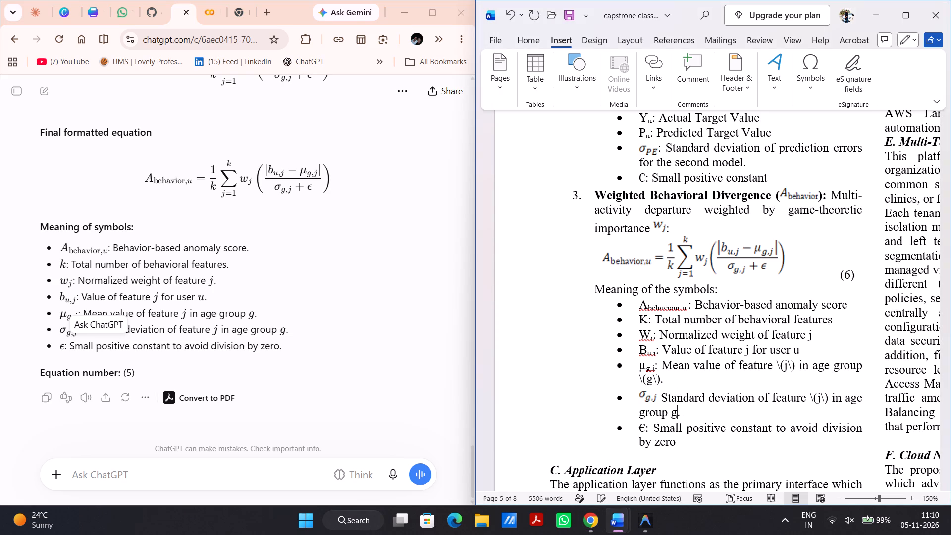
{"action": "left_click", "coordinate": [827, 402]}
{"action": "key", "text": "BackSpace"}
{"action": "key", "text": "BackSpace"}
{"action": "key", "text": "BackSpace"}
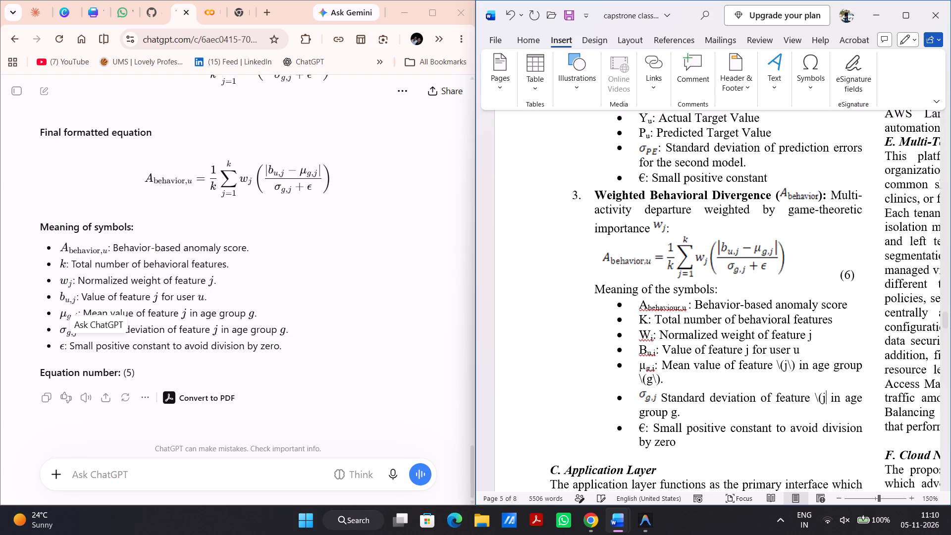
{"action": "key", "text": "BackSpace"}
{"action": "key", "text": "BackSpace"}
{"action": "key", "text": "j"}
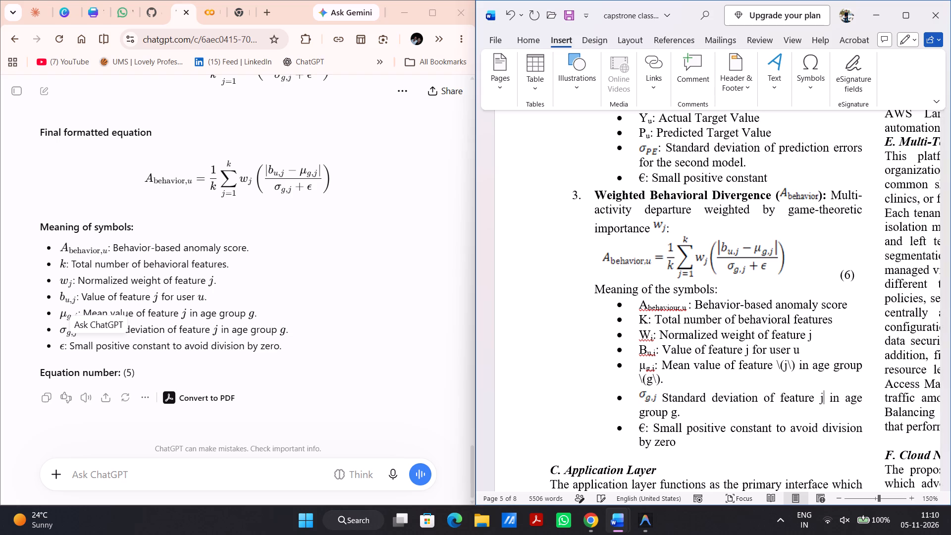
In the μ bullet of item 3, replace the \(j\) code with a plain j, keeping single spaces around it.
{"action": "left_click", "coordinate": [797, 364]}
{"action": "key", "text": "BackSpace"}
{"action": "key", "text": "BackSpace"}
{"action": "key", "text": "BackSpace"}
{"action": "key", "text": "BackSpace"}
{"action": "key", "text": "BackSpace"}
{"action": "key", "text": "BackSpace"}
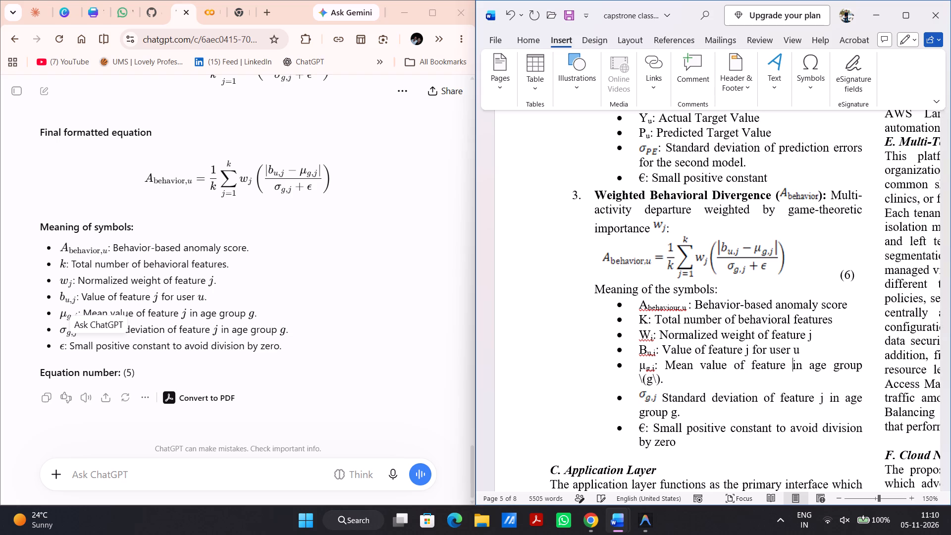
{"action": "key", "text": "Left"}
{"action": "key", "text": "Right"}
{"action": "key", "text": "BackSpace"}
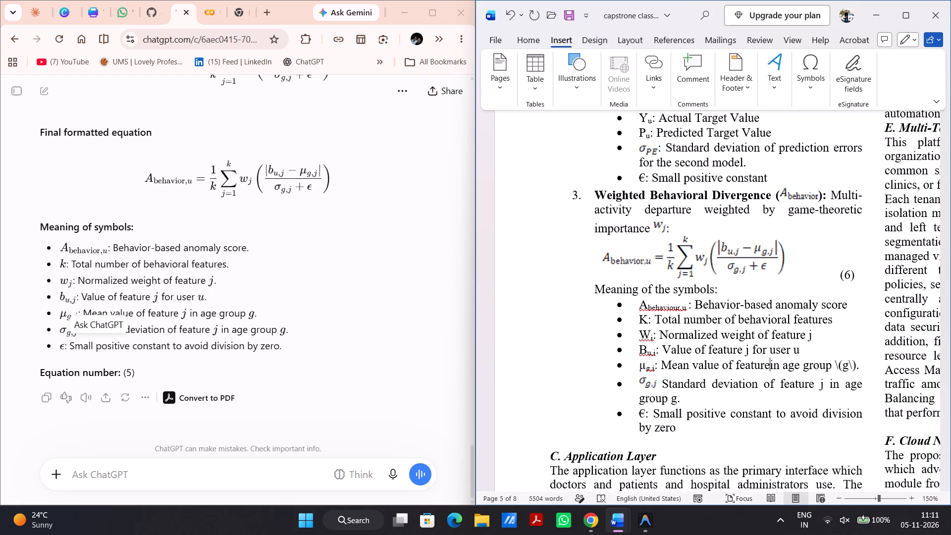
{"action": "key", "text": "space"}
{"action": "type", "text": "j"}
{"action": "key", "text": "space"}
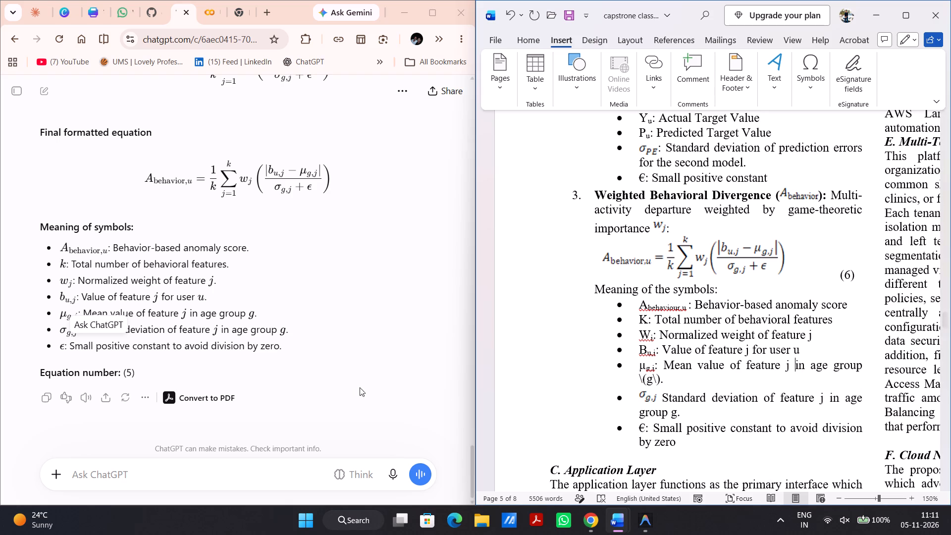
Maximize the paper's window so that it fills the whole screen.
{"action": "scroll", "coordinate": [332, 391], "scroll_direction": "down", "scroll_amount": 1}
{"action": "scroll", "coordinate": [795, 310], "scroll_direction": "up", "scroll_amount": 1}
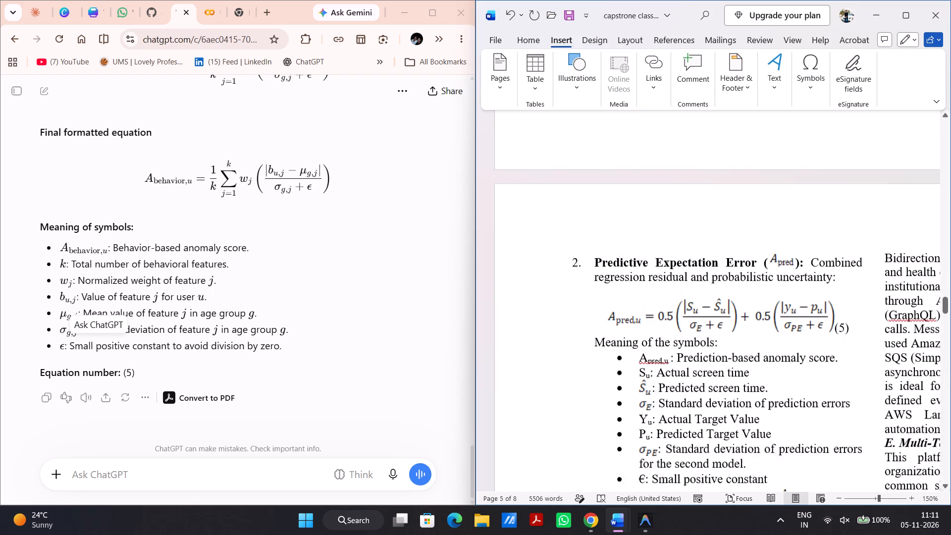
{"action": "scroll", "coordinate": [795, 310], "scroll_direction": "up", "scroll_amount": 3}
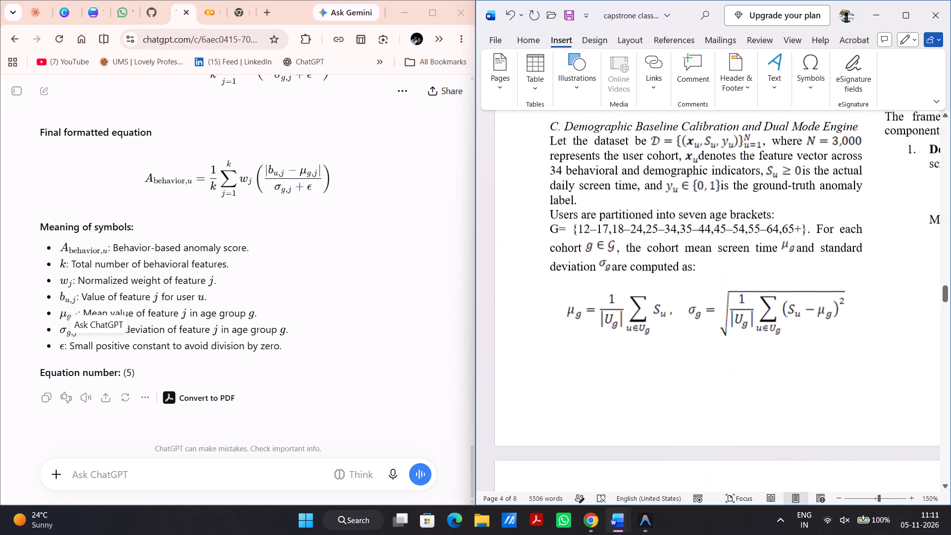
{"action": "scroll", "coordinate": [795, 310], "scroll_direction": "up", "scroll_amount": 1}
{"action": "left_click", "coordinate": [898, 14]}
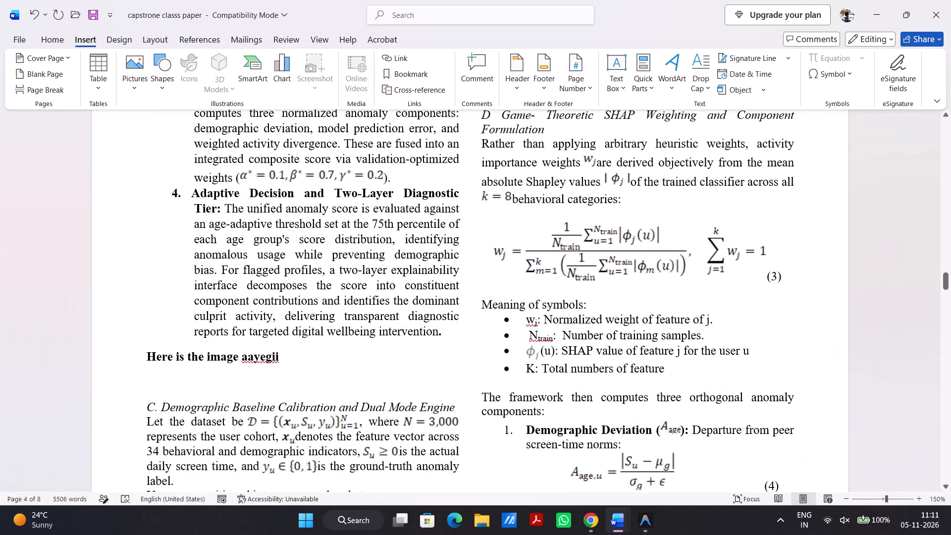
Save the capstone class paper.
{"action": "scroll", "coordinate": [525, 234], "scroll_direction": "up", "scroll_amount": 2}
{"action": "scroll", "coordinate": [525, 234], "scroll_direction": "down", "scroll_amount": 3}
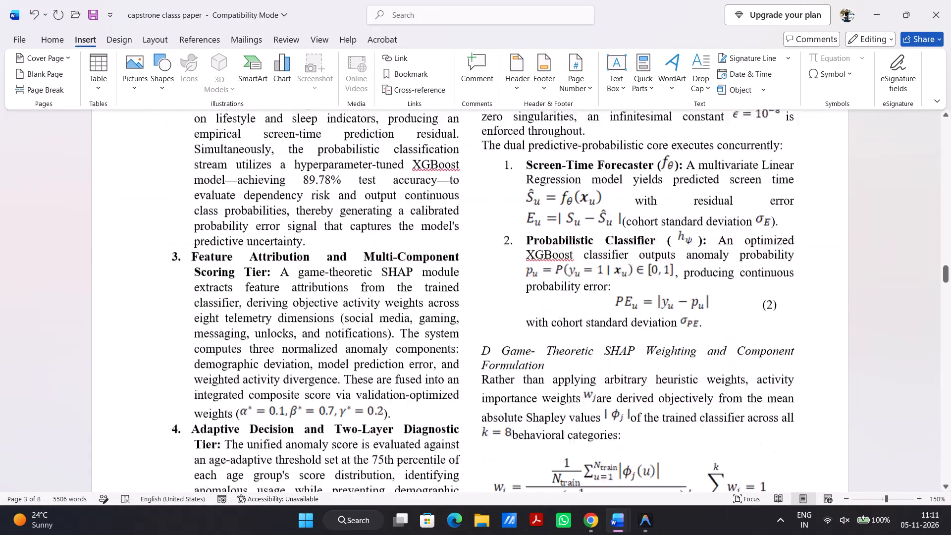
{"action": "key", "text": "ctrl+s"}
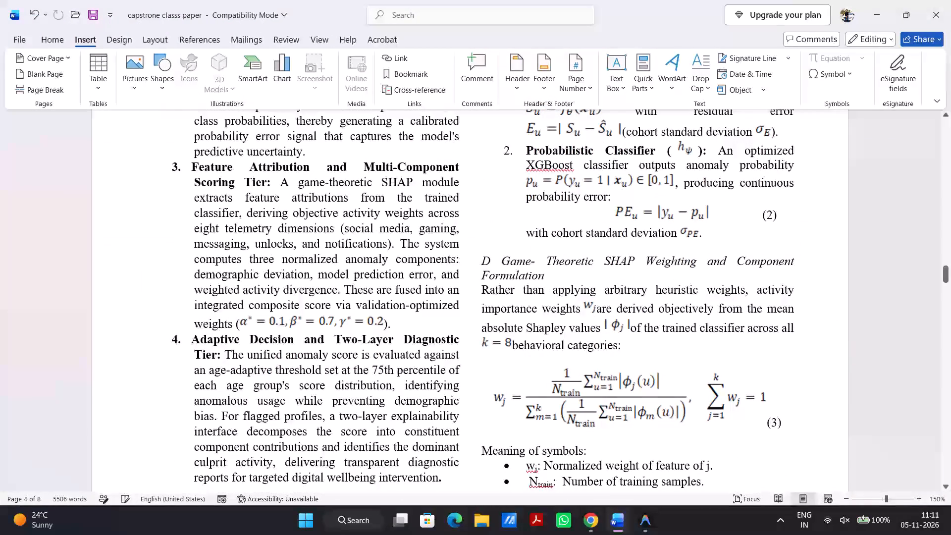
{"action": "key", "text": "ctrl+s"}
{"action": "key", "text": "ctrl+s"}
{"action": "key", "text": "ctrl+s"}
{"action": "key", "text": "ctrl+s"}
Review the equations and symbol meanings of the three anomaly components across pages 4 and 5 of the paper.
{"action": "scroll", "coordinate": [525, 234], "scroll_direction": "down", "scroll_amount": 2}
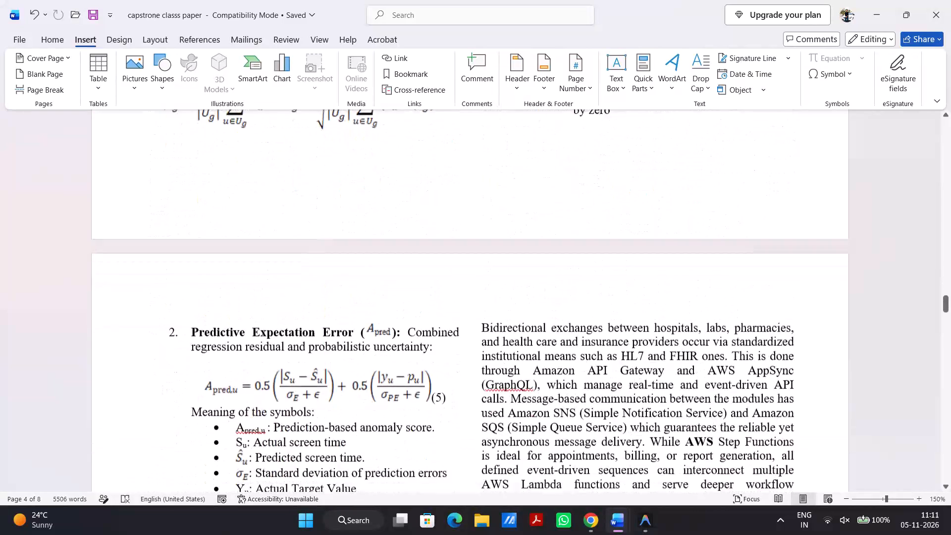
{"action": "scroll", "coordinate": [525, 234], "scroll_direction": "down", "scroll_amount": 5}
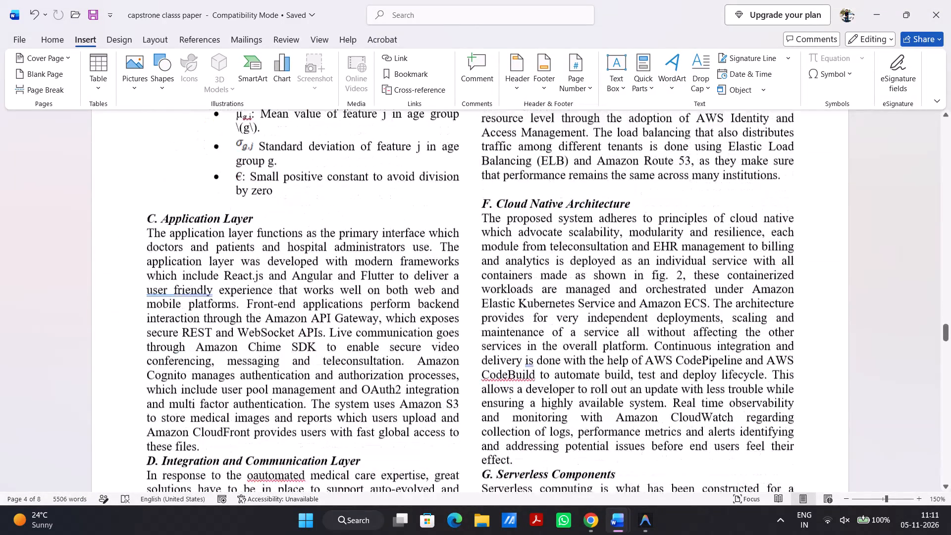
{"action": "scroll", "coordinate": [525, 234], "scroll_direction": "up", "scroll_amount": 5}
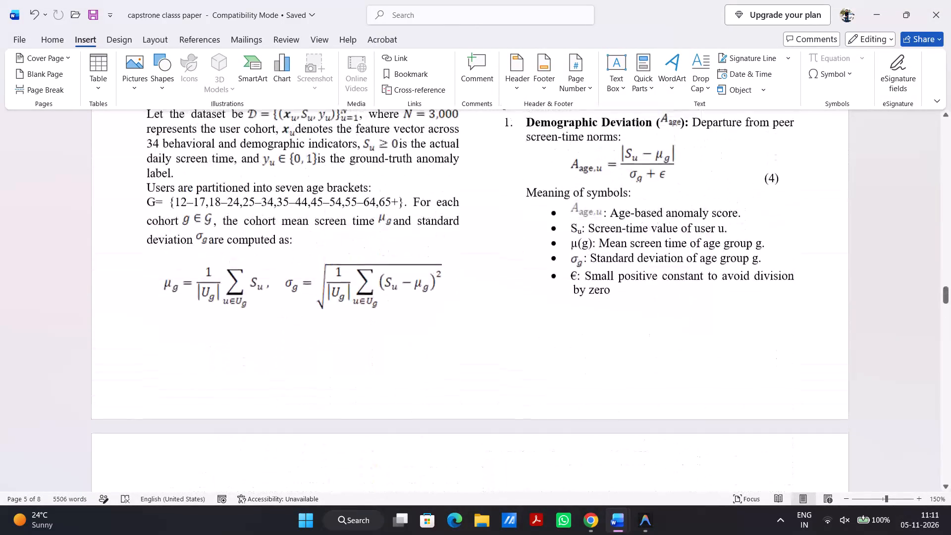
{"action": "scroll", "coordinate": [525, 234], "scroll_direction": "down", "scroll_amount": 3}
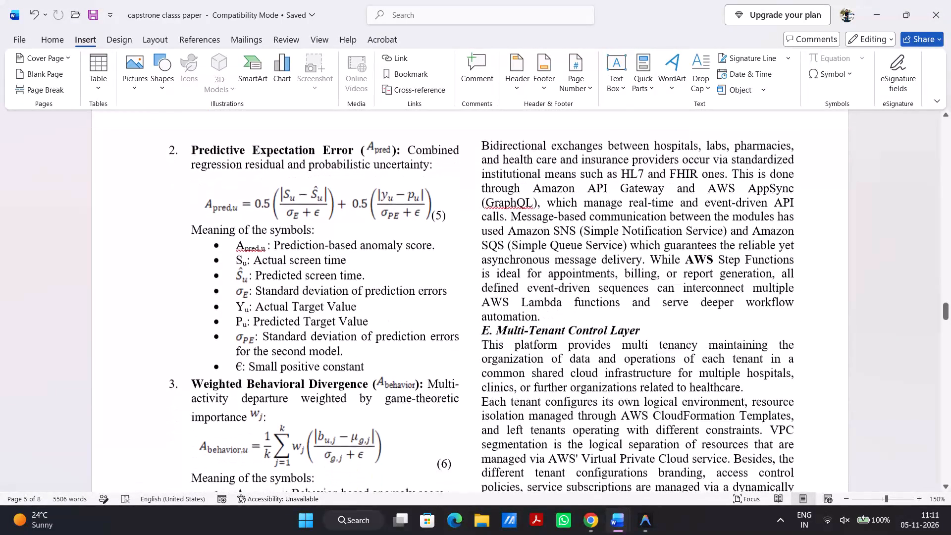
{"action": "scroll", "coordinate": [525, 234], "scroll_direction": "down", "scroll_amount": 2}
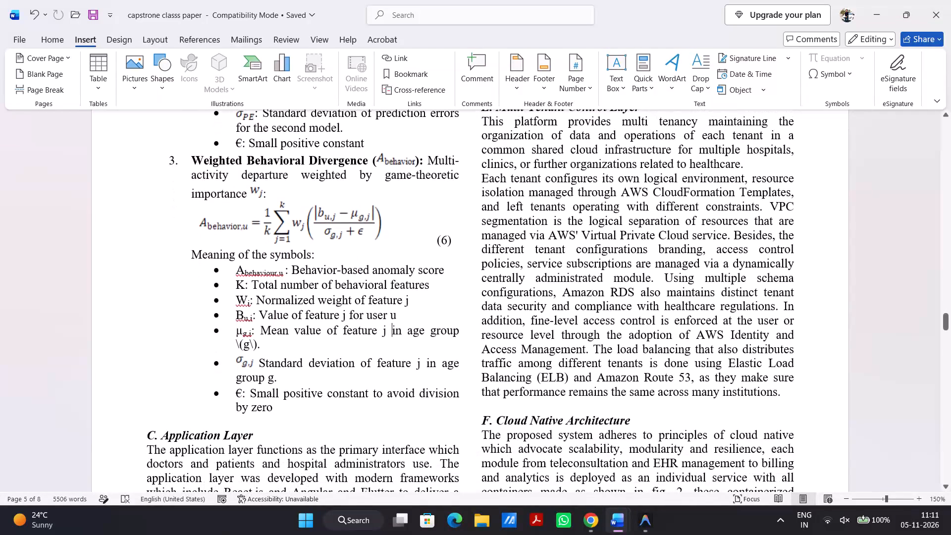
Close the capstone class paper after a last look at the end of item 3 and the Application Layer section.
{"action": "scroll", "coordinate": [525, 234], "scroll_direction": "down", "scroll_amount": 1}
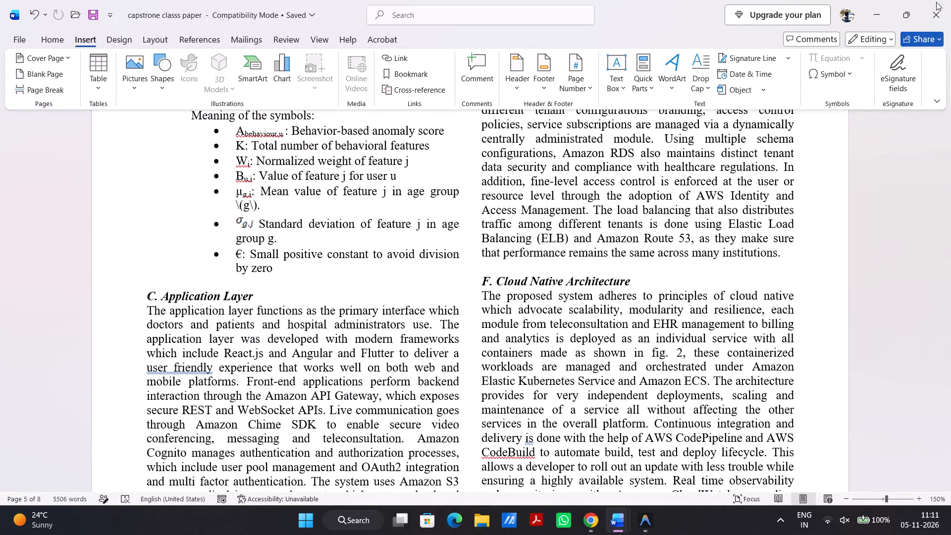
{"action": "left_click", "coordinate": [936, 2]}
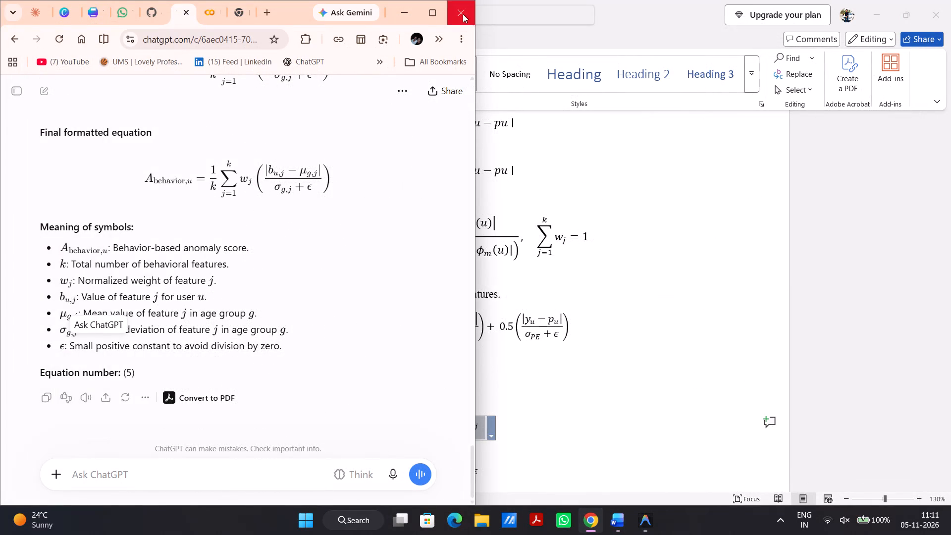
Close the Chrome window showing the ChatGPT conversation about the behavioral anomaly equation.
{"action": "left_click", "coordinate": [463, 14]}
Close the scratch document Document1 that holds the draft equations, answering its closing prompt.
{"action": "left_click", "coordinate": [926, 0]}
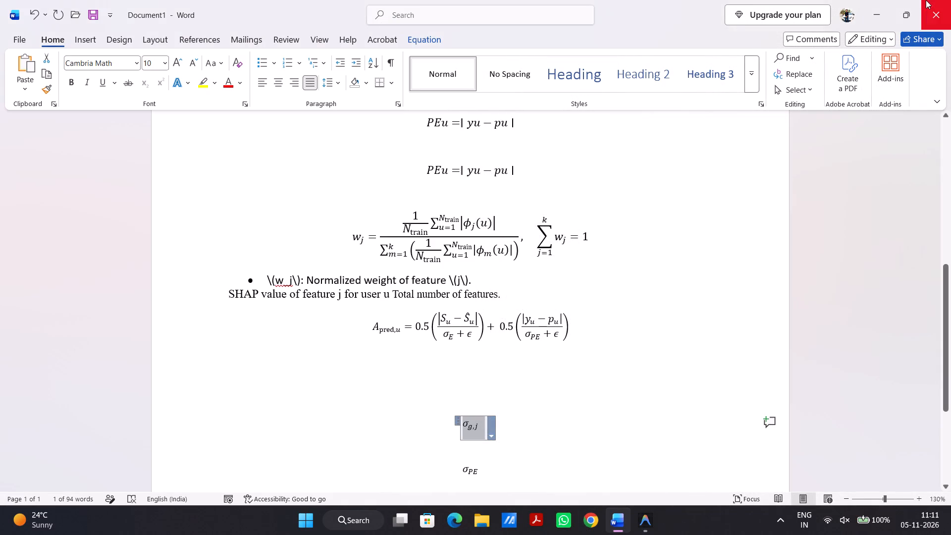
{"action": "left_click", "coordinate": [540, 331]}
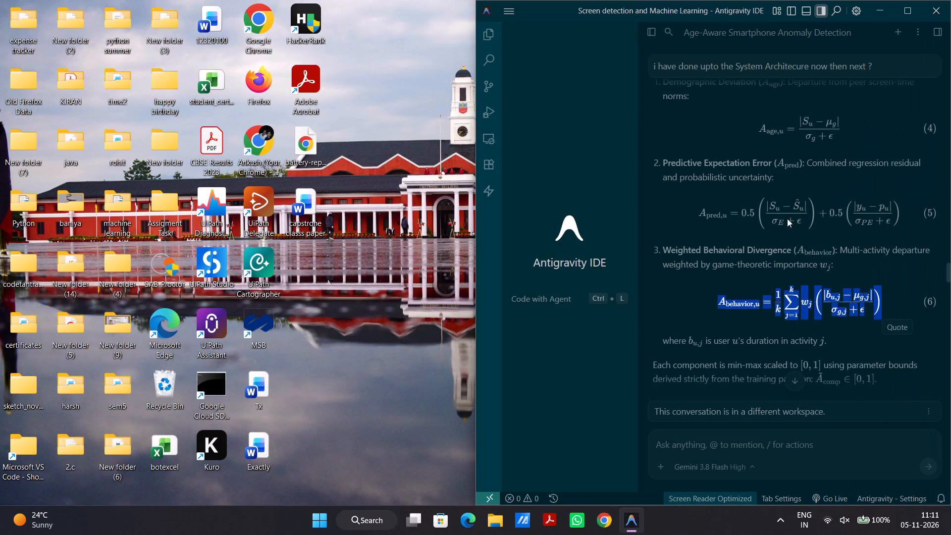
Close the Antigravity IDE window with the Age-Aware Smartphone Anomaly Detection conversation.
{"action": "left_click", "coordinate": [941, 5]}
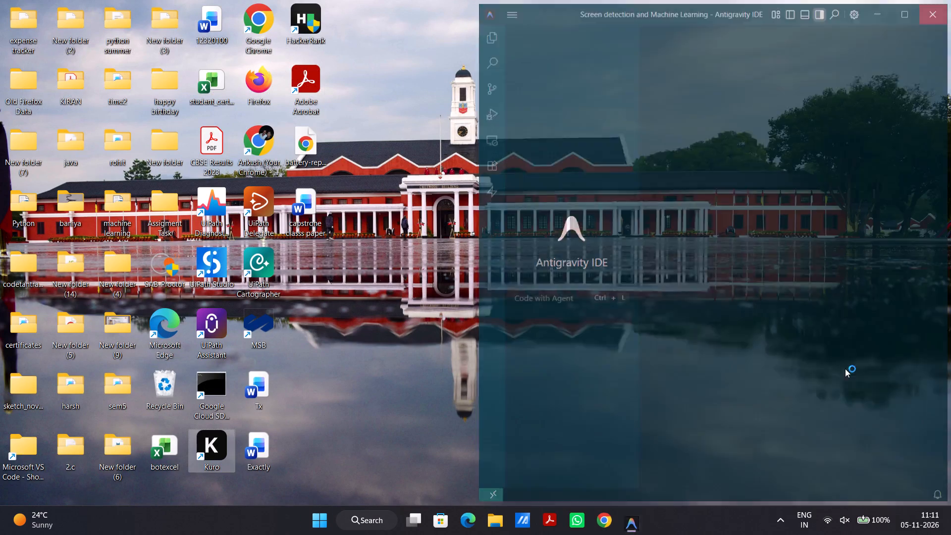
Show the hidden background apps in the Windows system tray.
{"action": "left_click", "coordinate": [775, 525]}
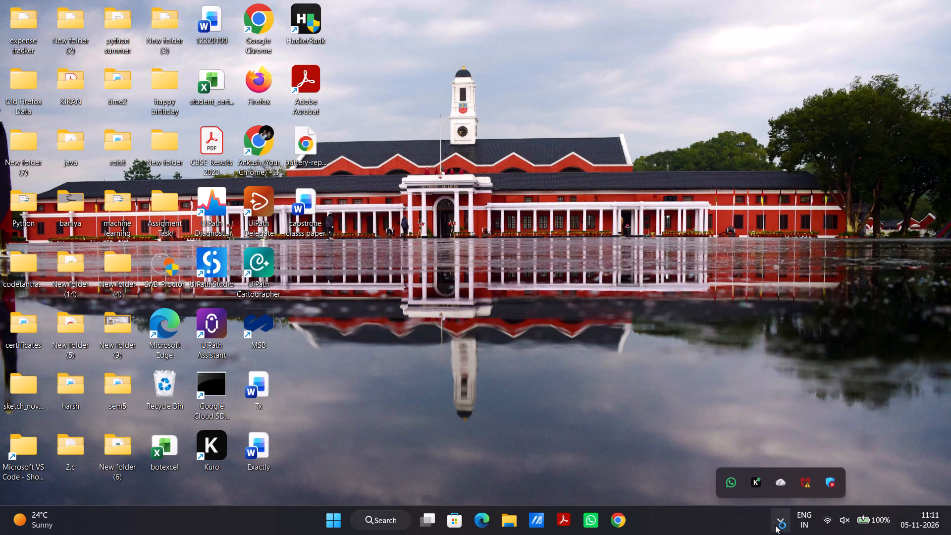
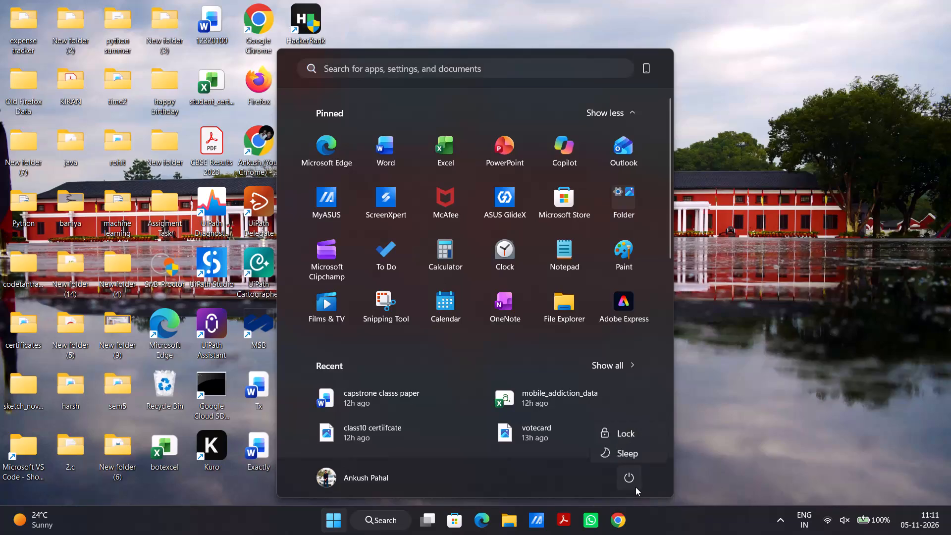
Shut down the computer using the Windows power options.
{"action": "left_click", "coordinate": [630, 428]}
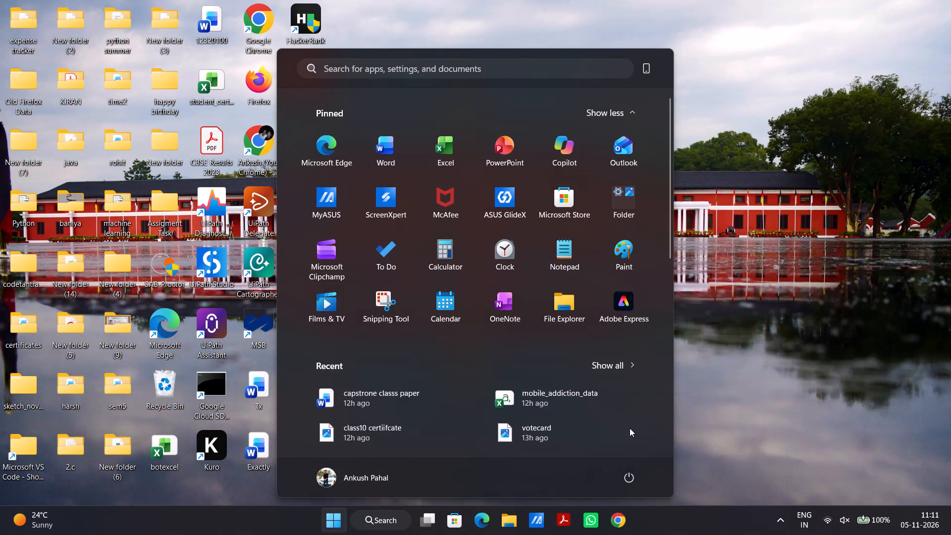